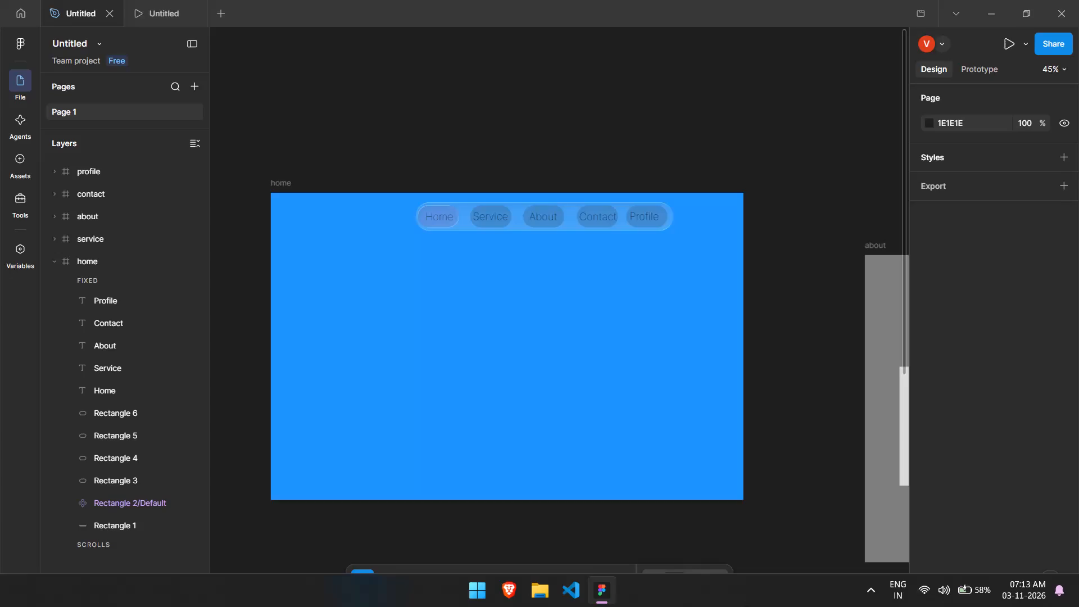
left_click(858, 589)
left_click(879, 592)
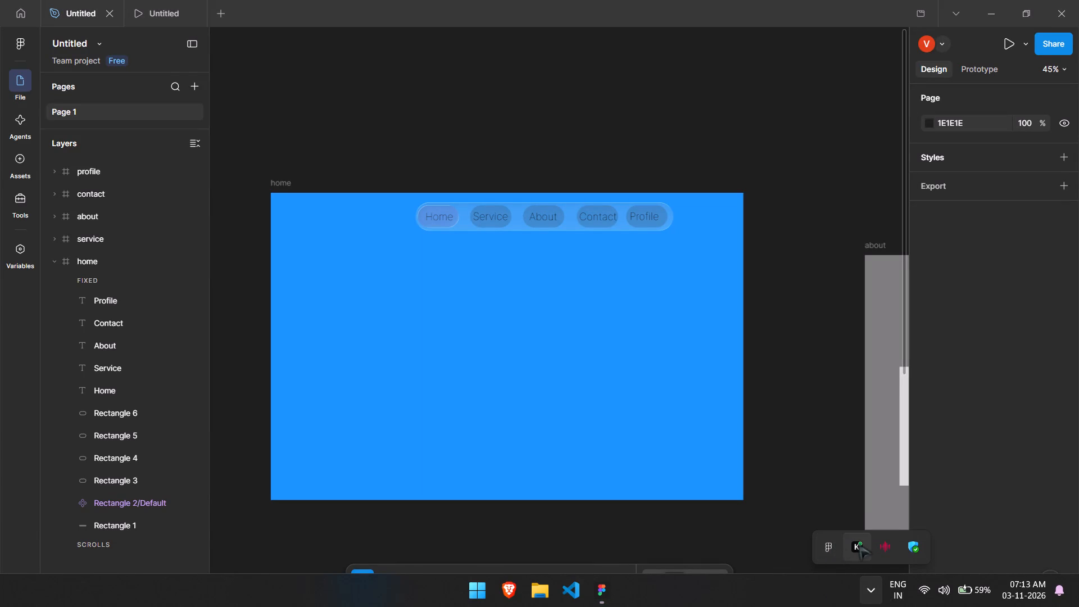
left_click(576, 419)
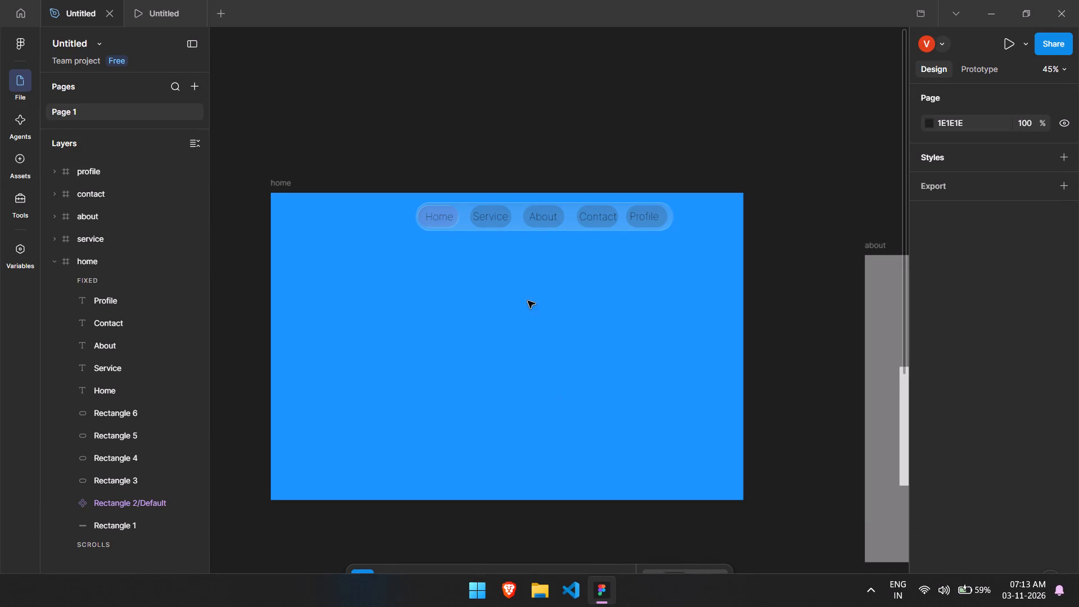
Move the home frame up on the canvas to about X -195, Y -225.
left_click_drag(278, 182, 316, 133)
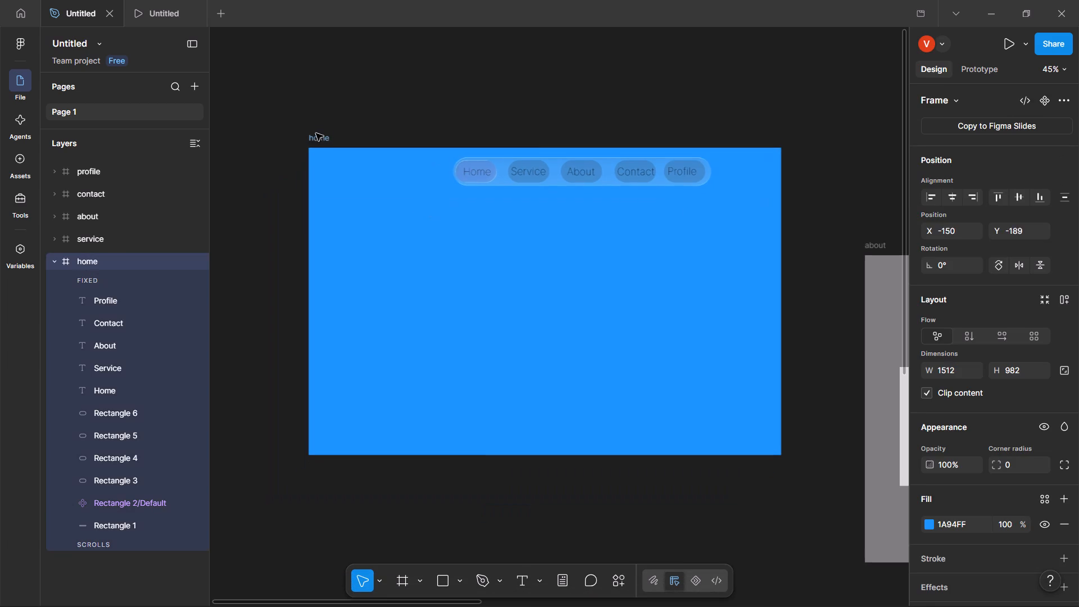
left_click_drag(316, 133, 301, 125)
scroll(301, 125, "left", 1)
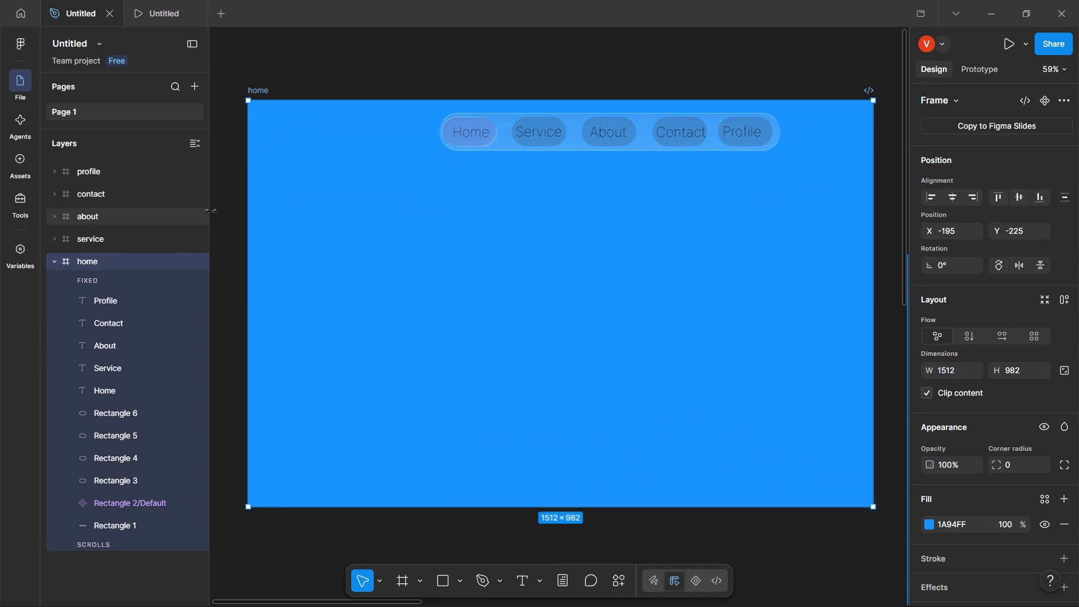
Minimize the interface so the canvas has more room around the home frame.
left_click_drag(211, 211, 242, 176)
left_click_drag(242, 176, 99, 132)
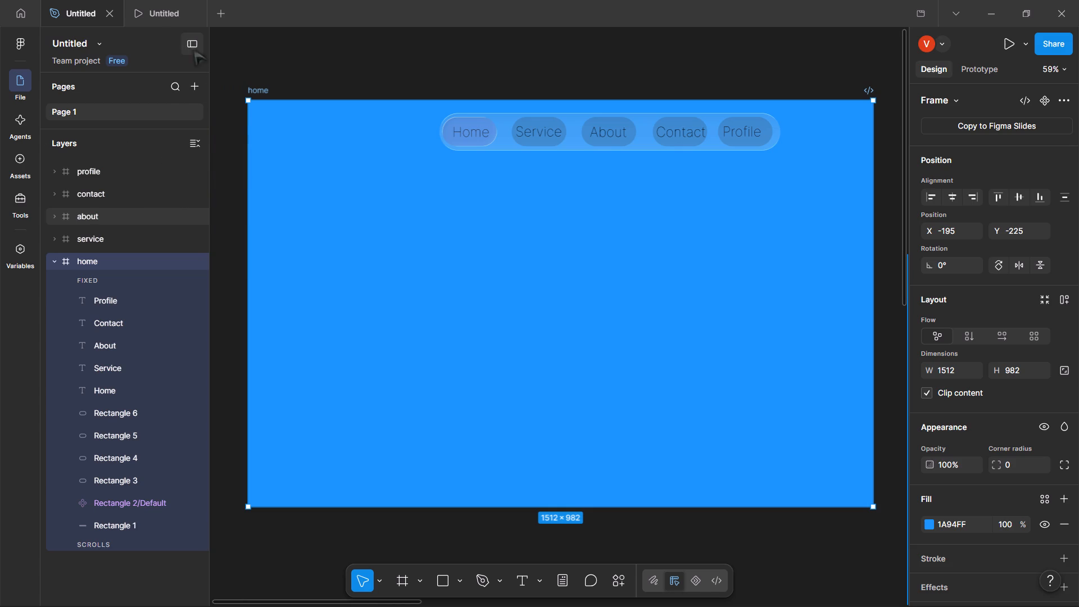
left_click(187, 42)
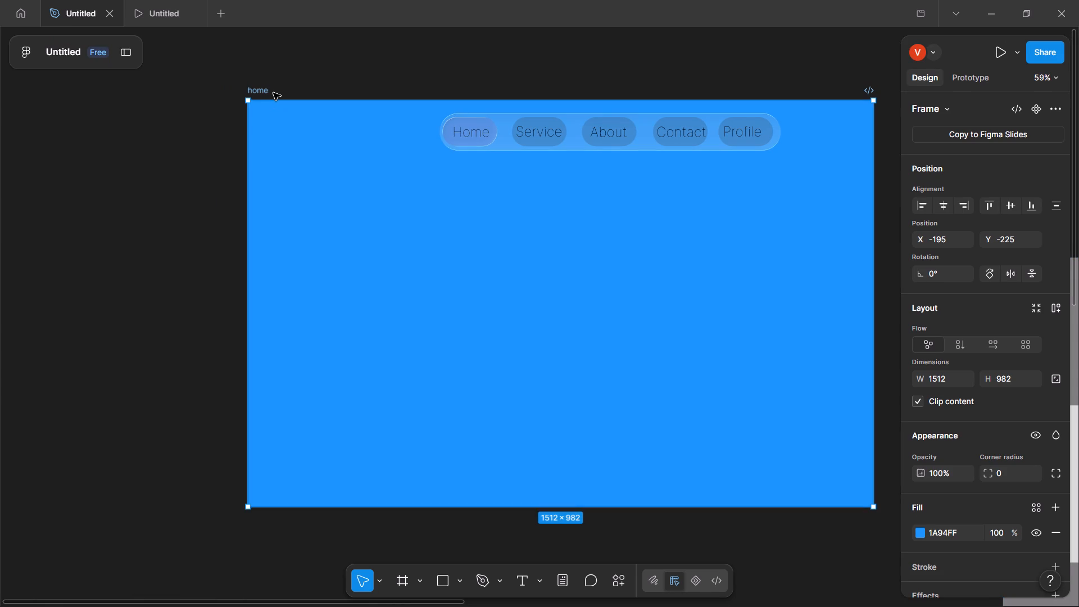
Move the home frame further left on the canvas to about X -309, Y -222.
left_click_drag(273, 93, 249, 90)
left_click(249, 90)
left_click_drag(249, 90, 212, 88)
left_click(212, 88)
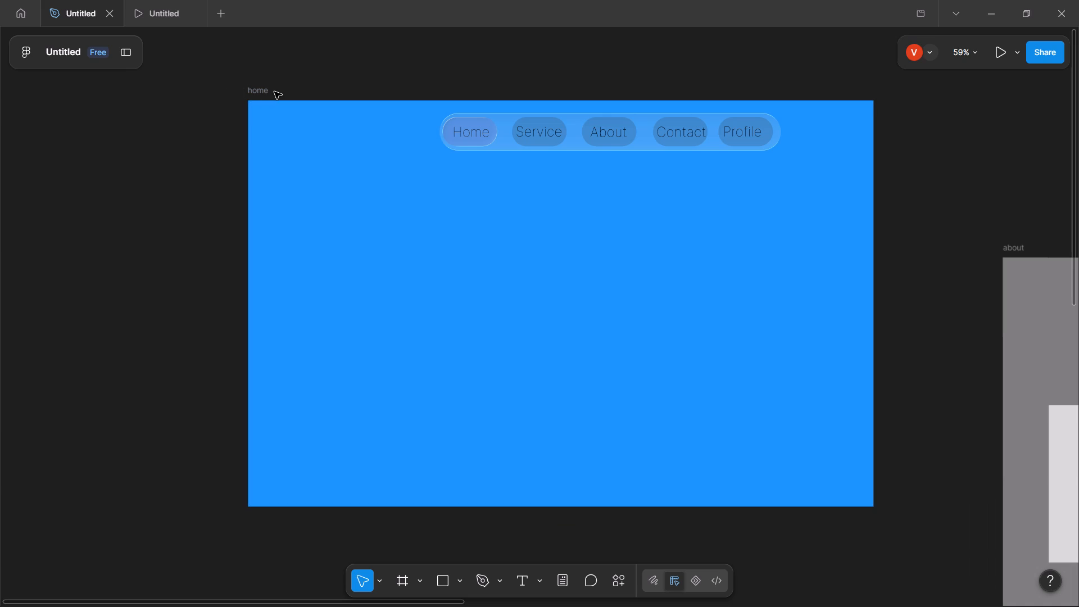
left_click(274, 92)
left_click_drag(255, 93, 208, 94)
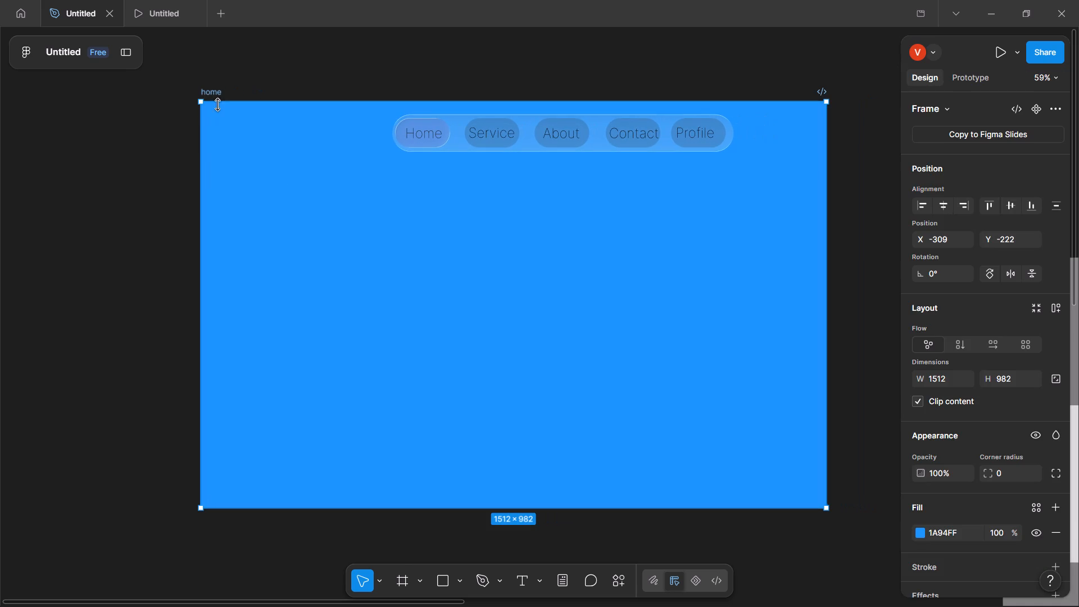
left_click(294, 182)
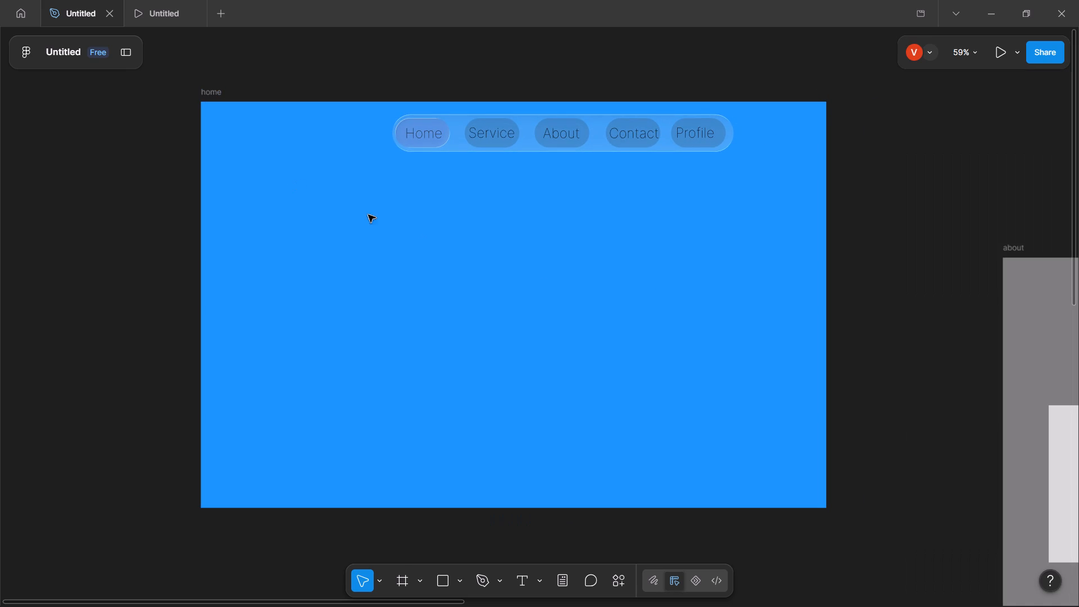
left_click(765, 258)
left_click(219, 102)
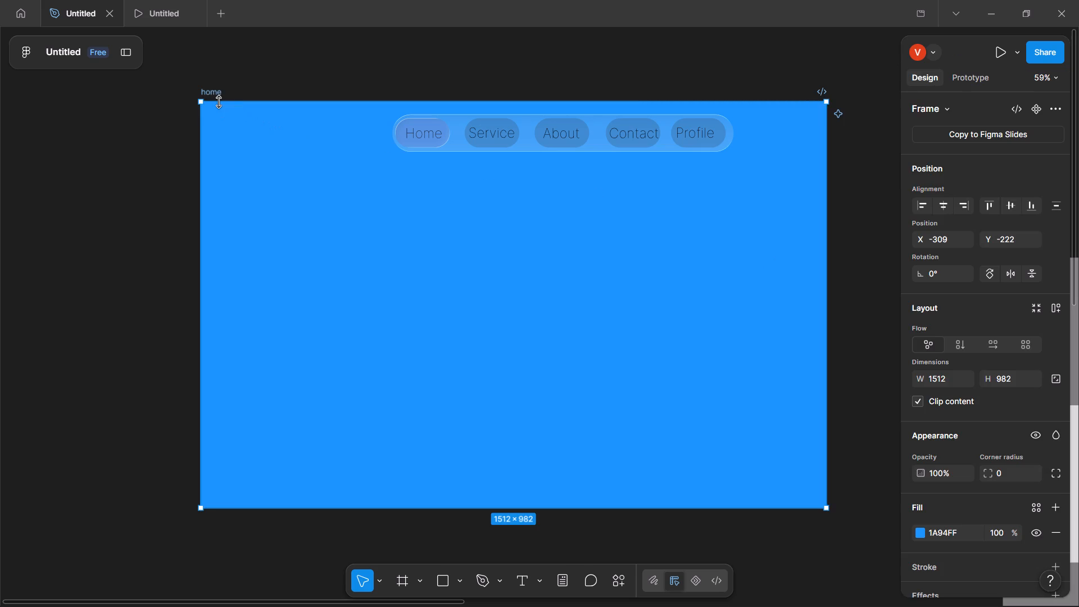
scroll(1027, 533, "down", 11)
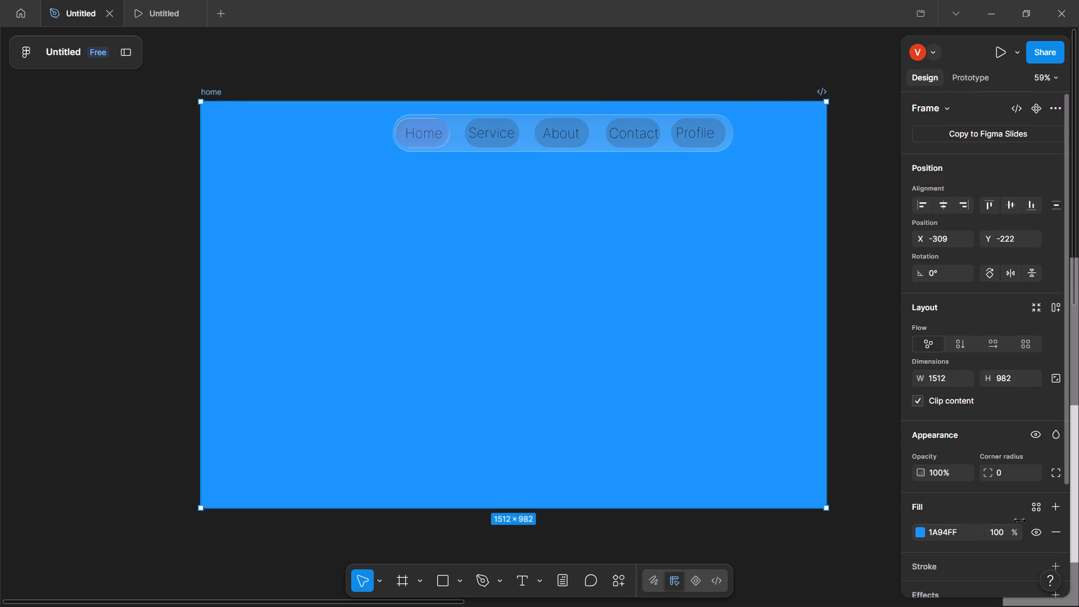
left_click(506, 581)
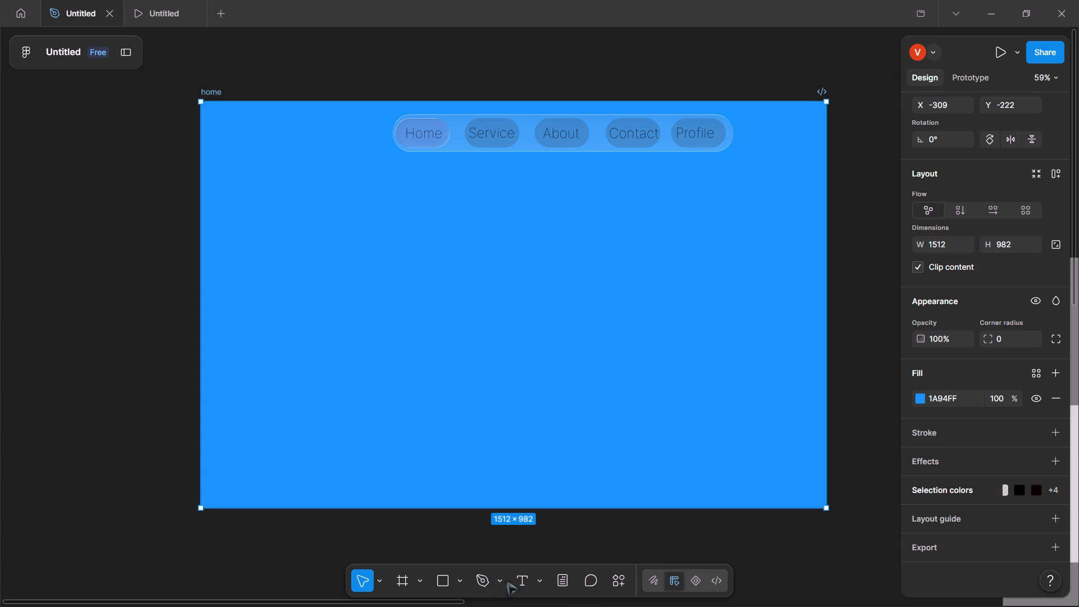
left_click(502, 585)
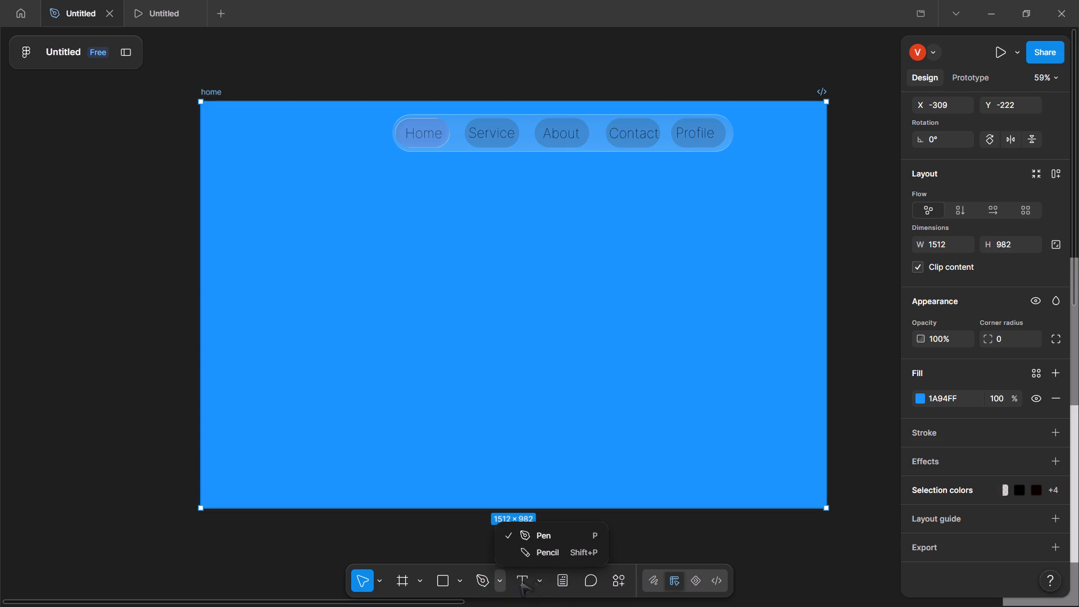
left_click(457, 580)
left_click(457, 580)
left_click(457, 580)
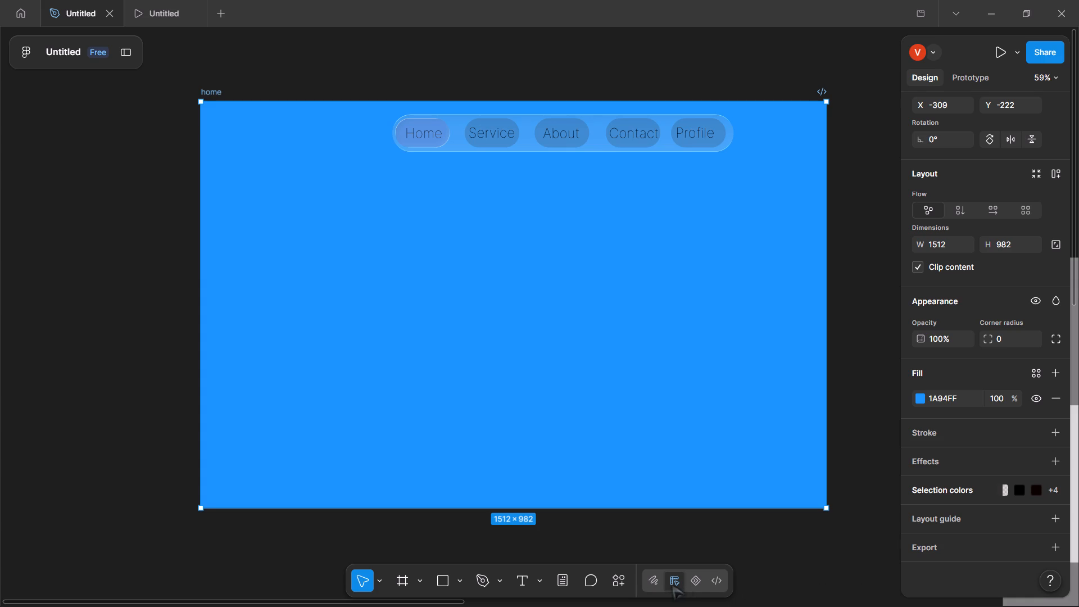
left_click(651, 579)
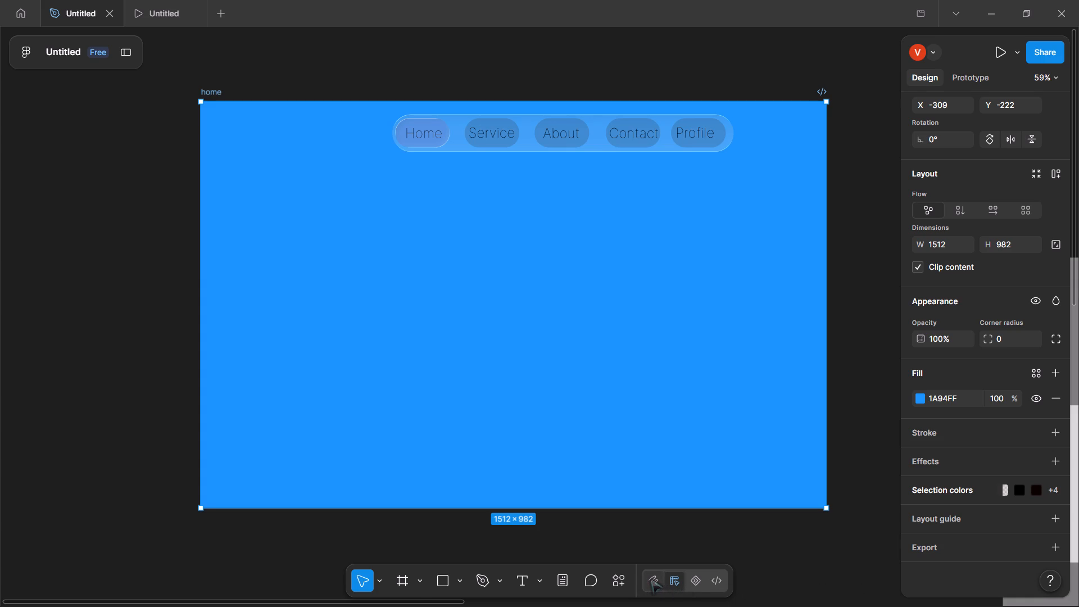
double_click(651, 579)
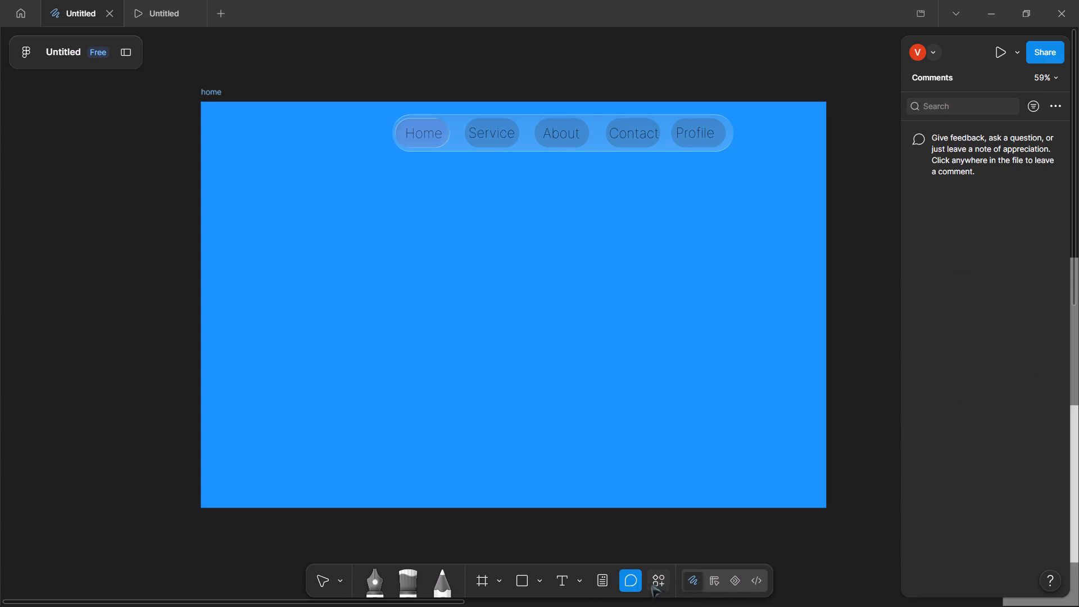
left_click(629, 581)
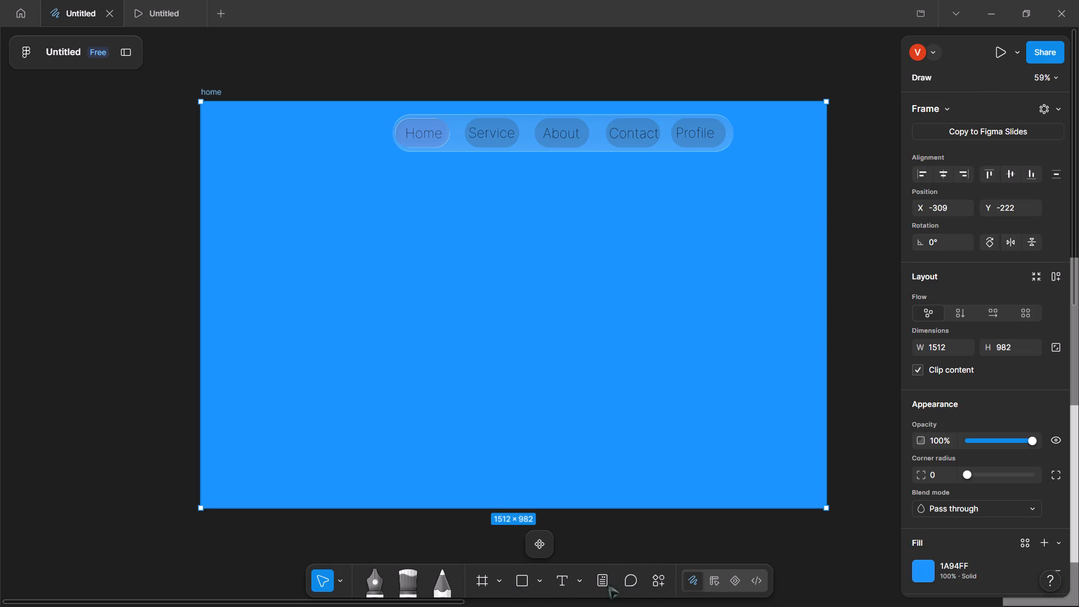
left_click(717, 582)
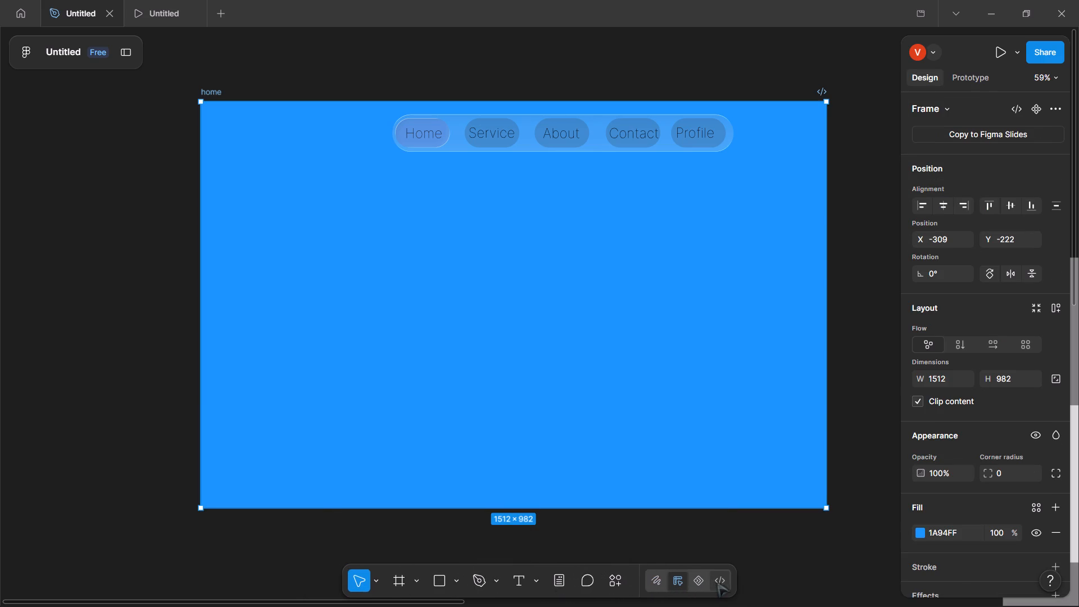
Draw a rectangle about 284 × 734 and place it against the home frame's left edge at about X -7, Y 75.
left_click(457, 583)
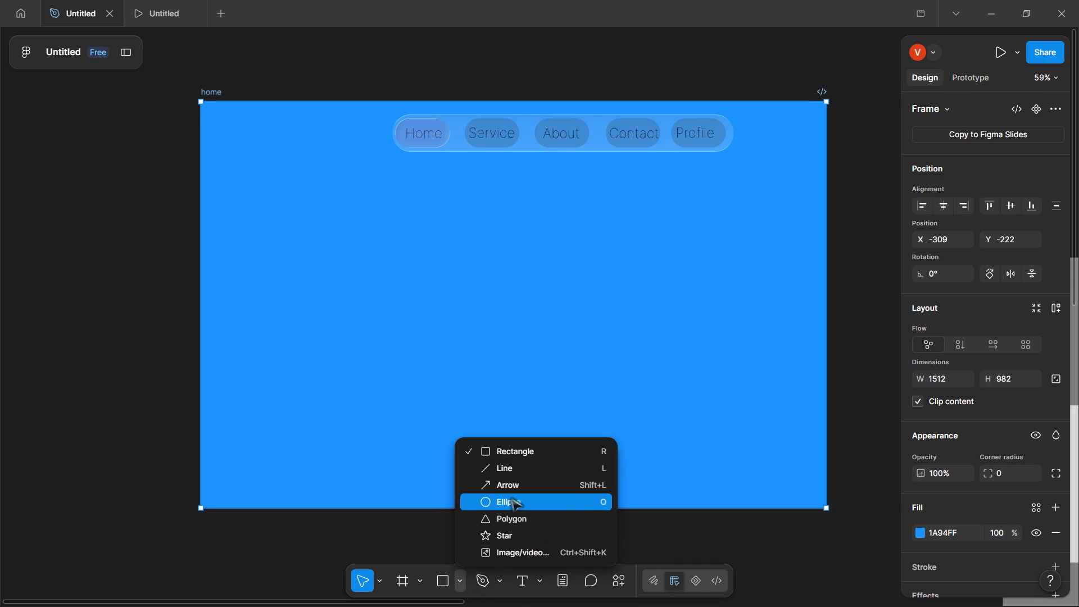
left_click(507, 453)
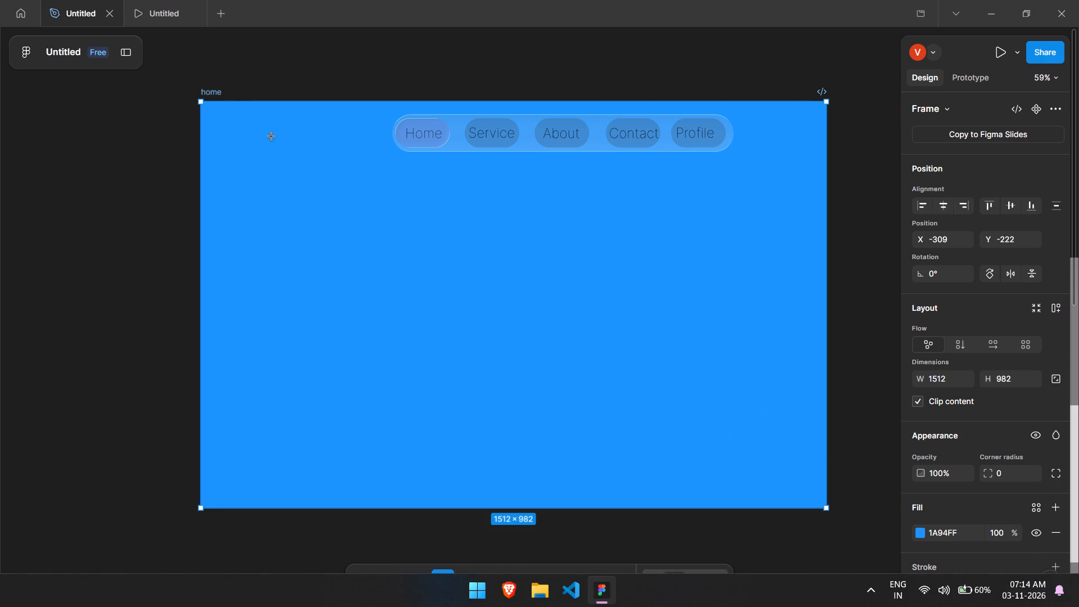
left_click_drag(221, 143, 298, 266)
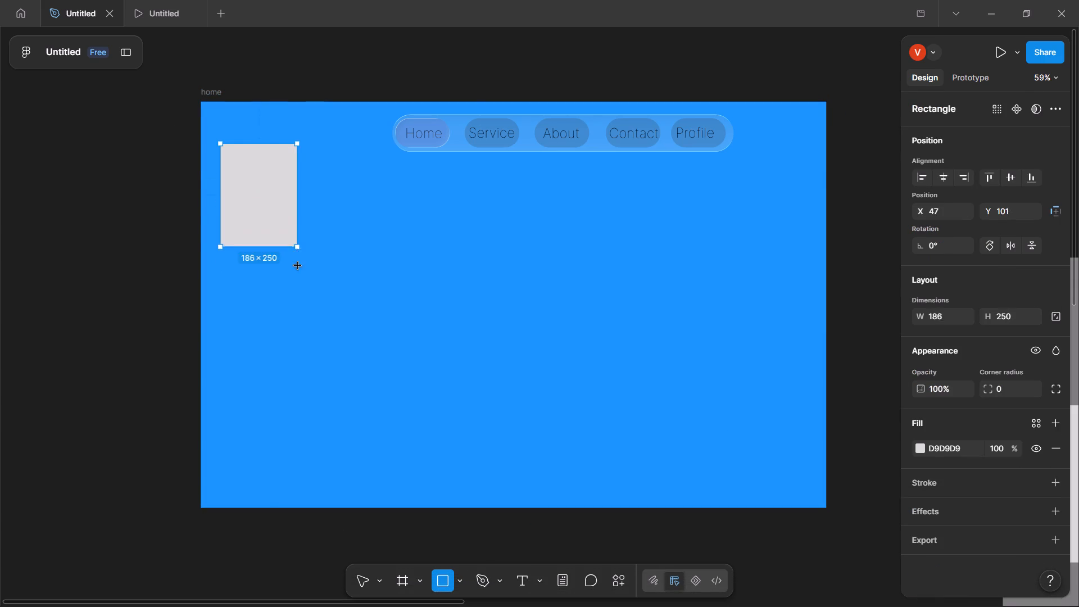
left_click_drag(298, 266, 338, 447)
left_click_drag(294, 229, 273, 217)
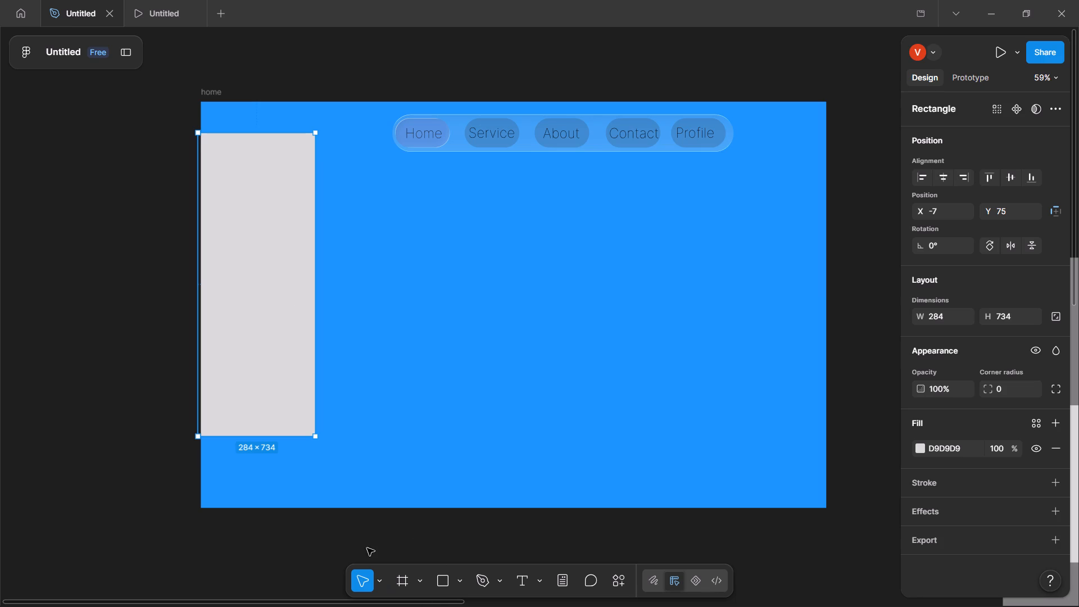
Edit the rectangle's outline by adding six points along its right edge and pulling them inward into an irregular, wavy contour.
triple_click(277, 370)
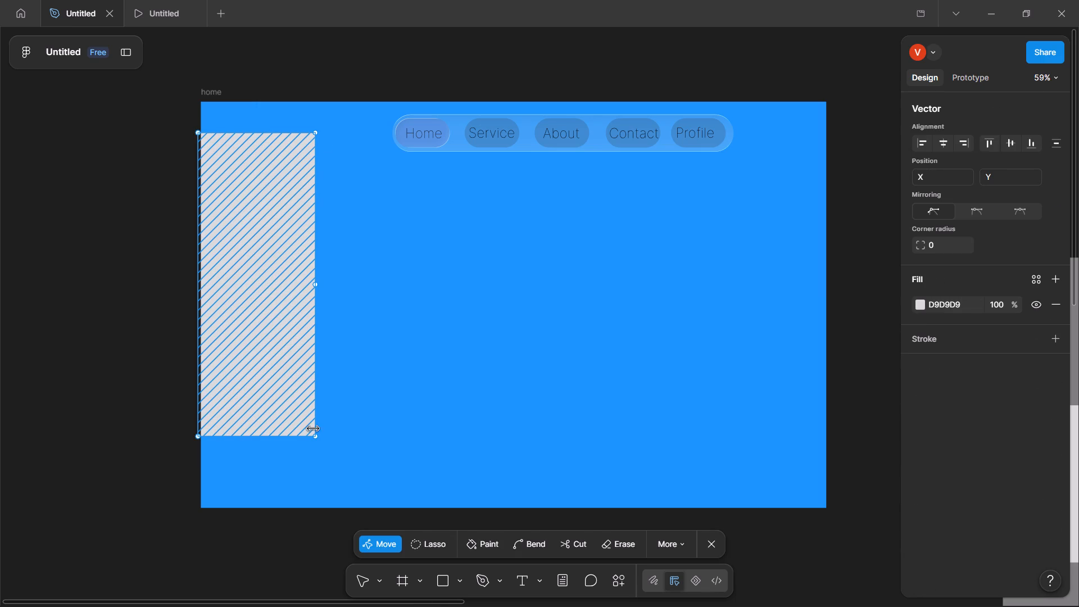
left_click_drag(316, 282, 288, 287)
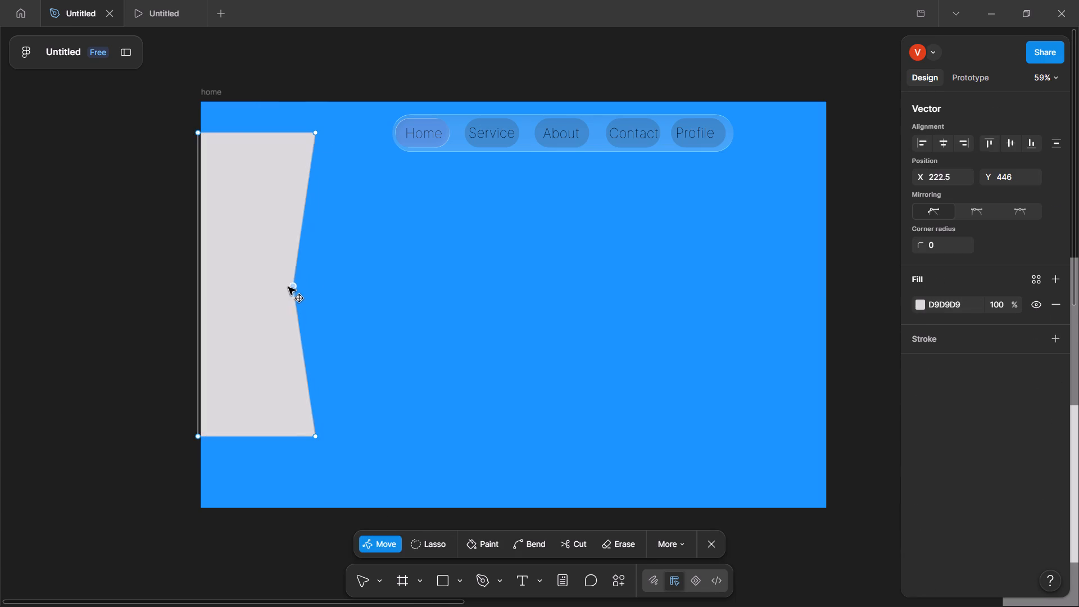
left_click_drag(288, 287, 282, 288)
left_click_drag(296, 210, 295, 210)
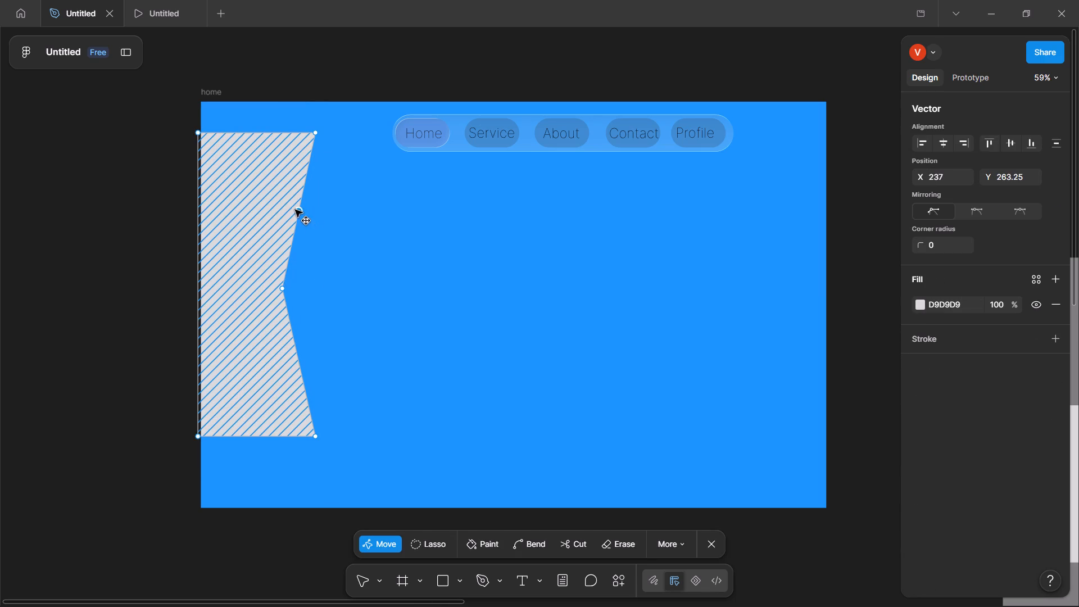
left_click_drag(295, 210, 261, 201)
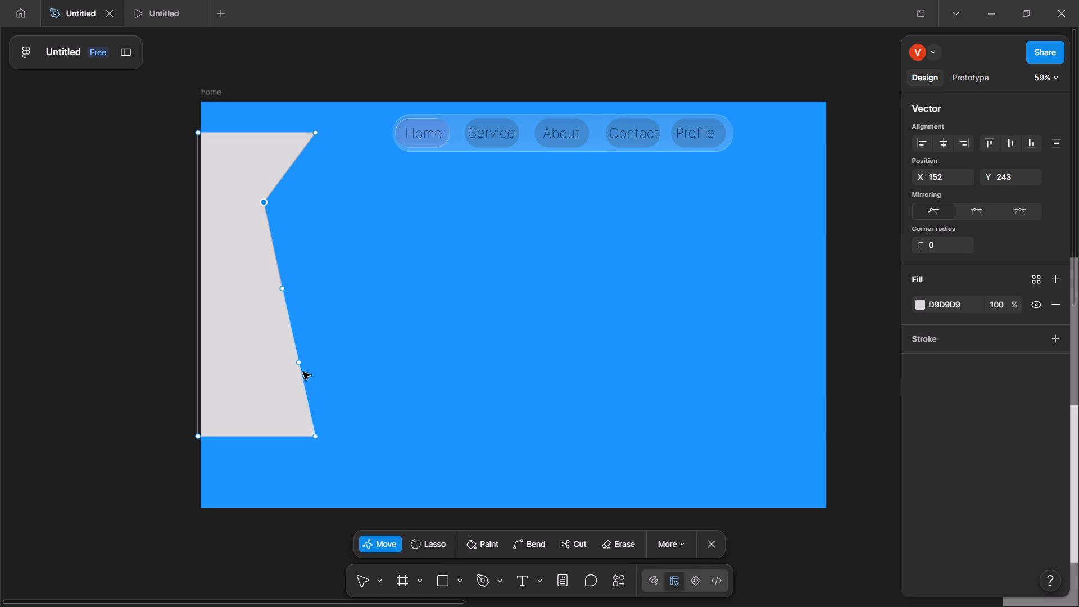
left_click_drag(298, 363, 268, 363)
left_click_drag(292, 399, 280, 413)
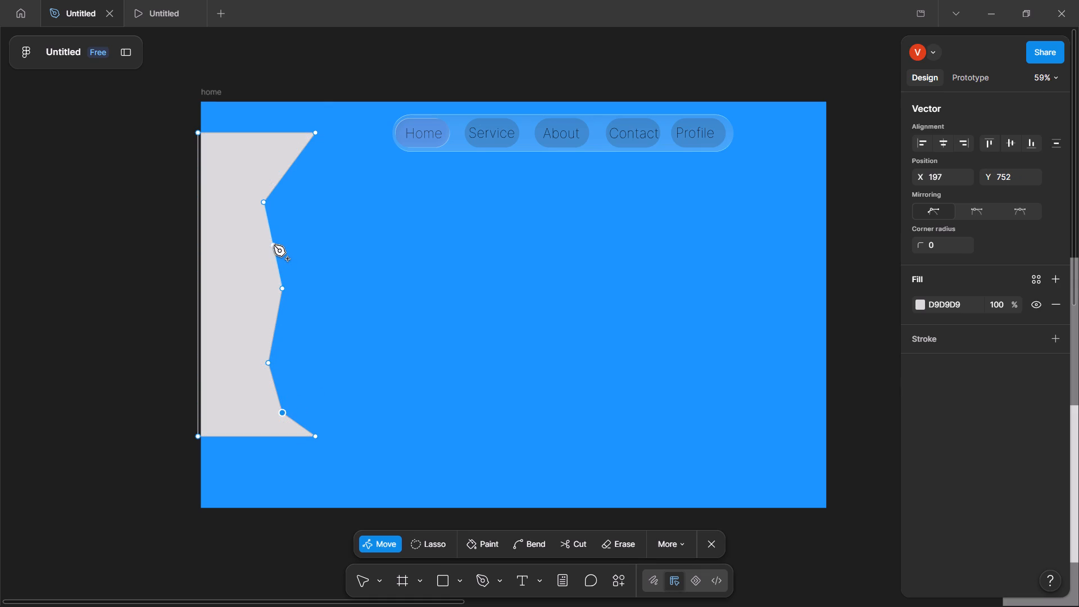
left_click_drag(274, 245, 263, 244)
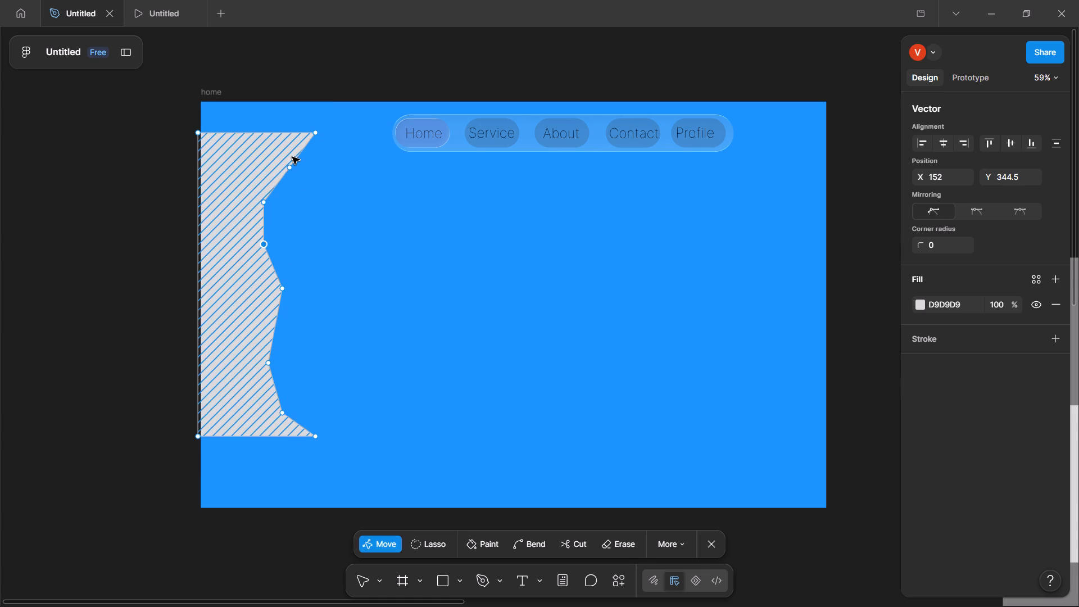
left_click_drag(290, 169, 285, 151)
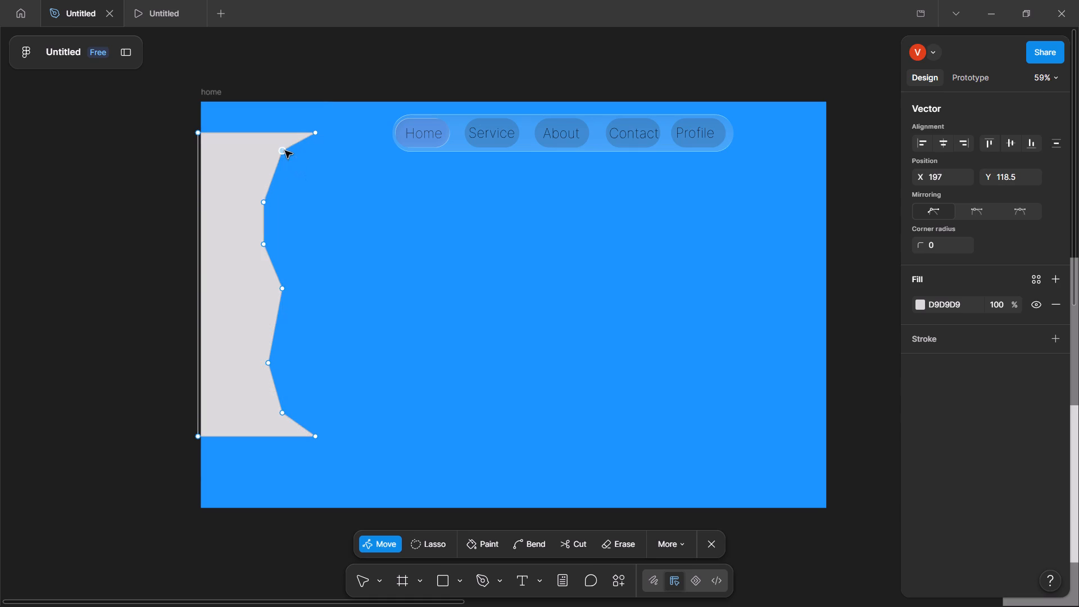
Shift the wavy shape left past the home frame's edge, and make it narrower and taller so it reaches the frame's bottom.
left_click_drag(217, 194, 202, 194)
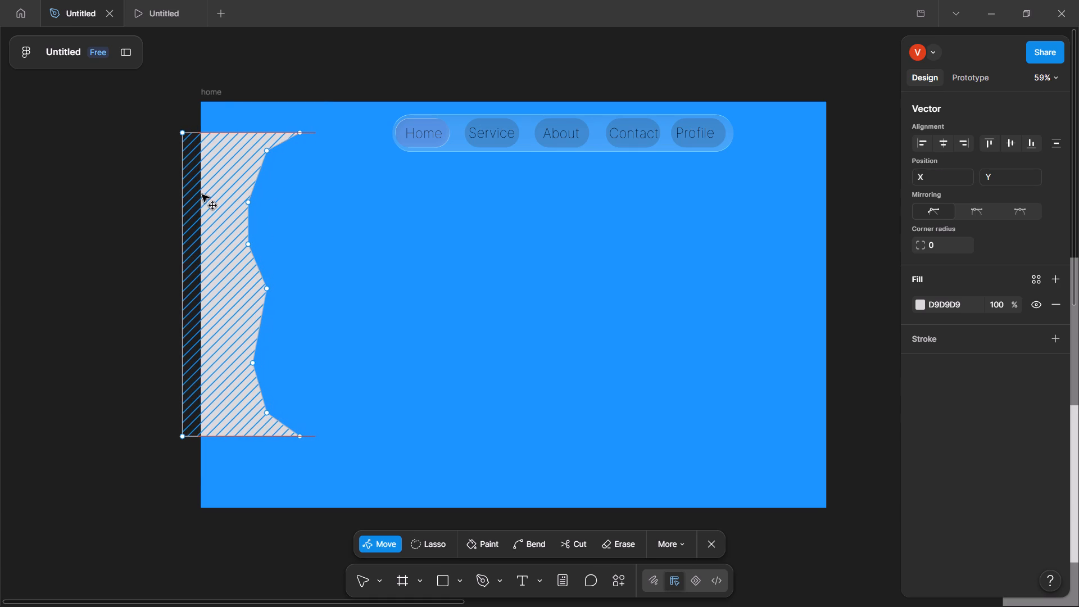
left_click_drag(202, 194, 200, 194)
left_click_drag(298, 437, 259, 492)
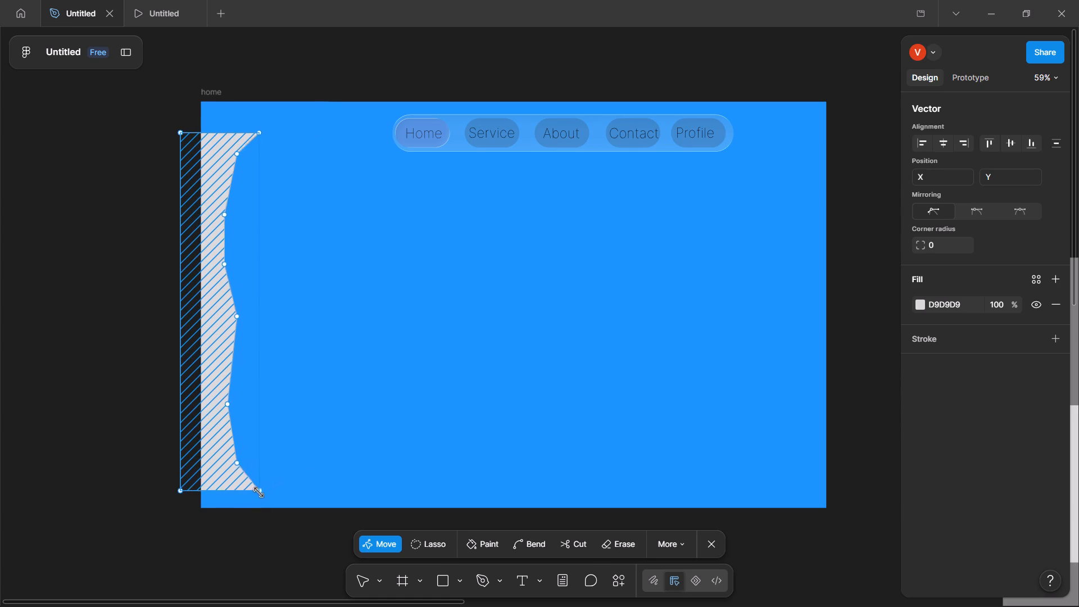
left_click_drag(259, 492, 252, 511)
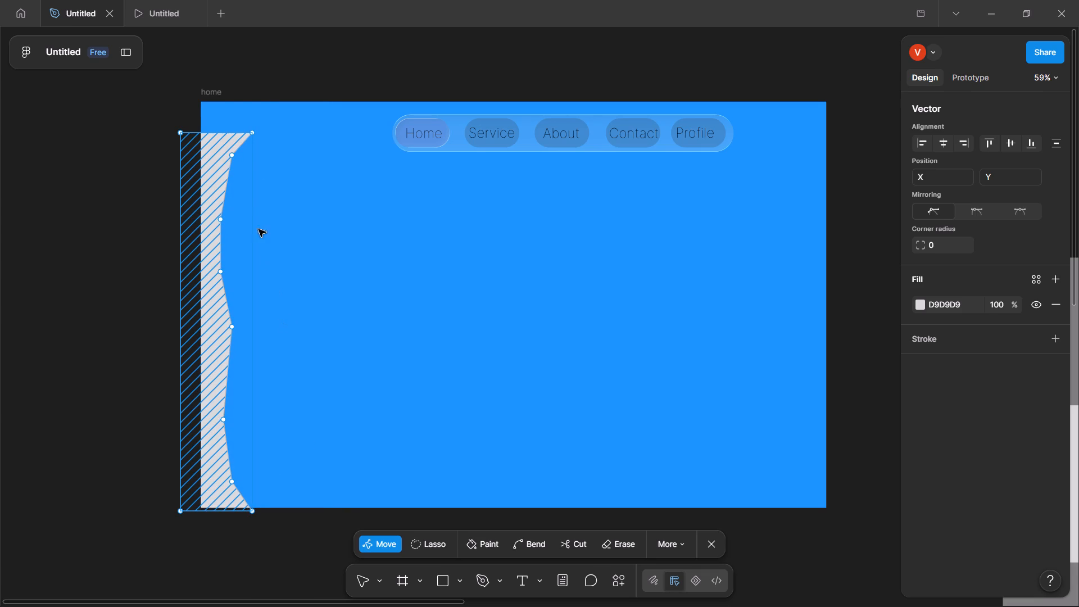
Add a slightly raised point to the wavy shape's top edge and stretch the shape upward to reach the home frame's top.
left_click_drag(221, 134, 227, 128)
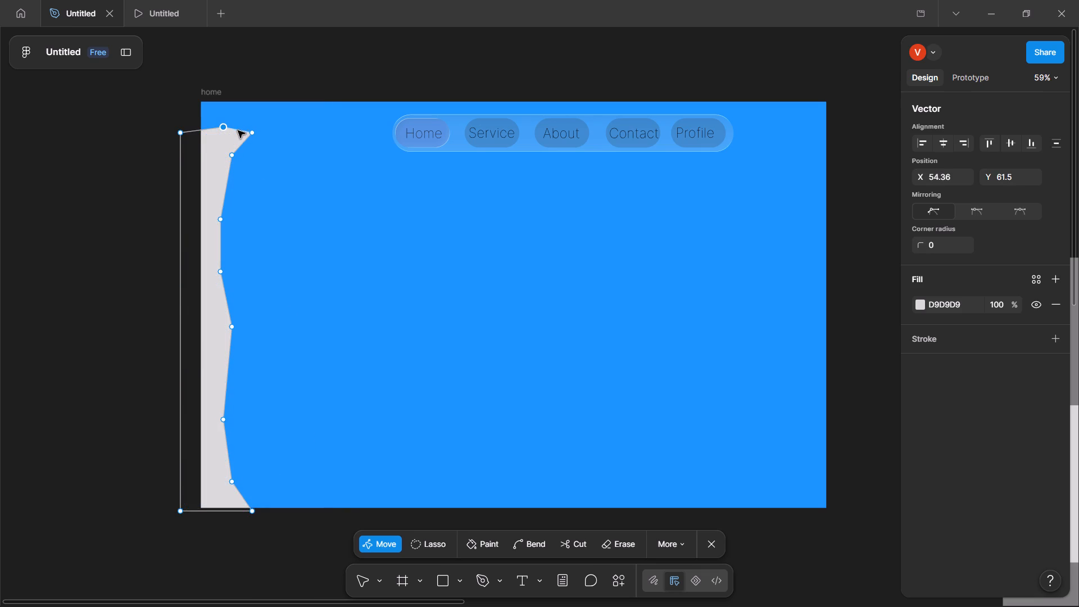
left_click(238, 132)
left_click_drag(239, 132, 241, 102)
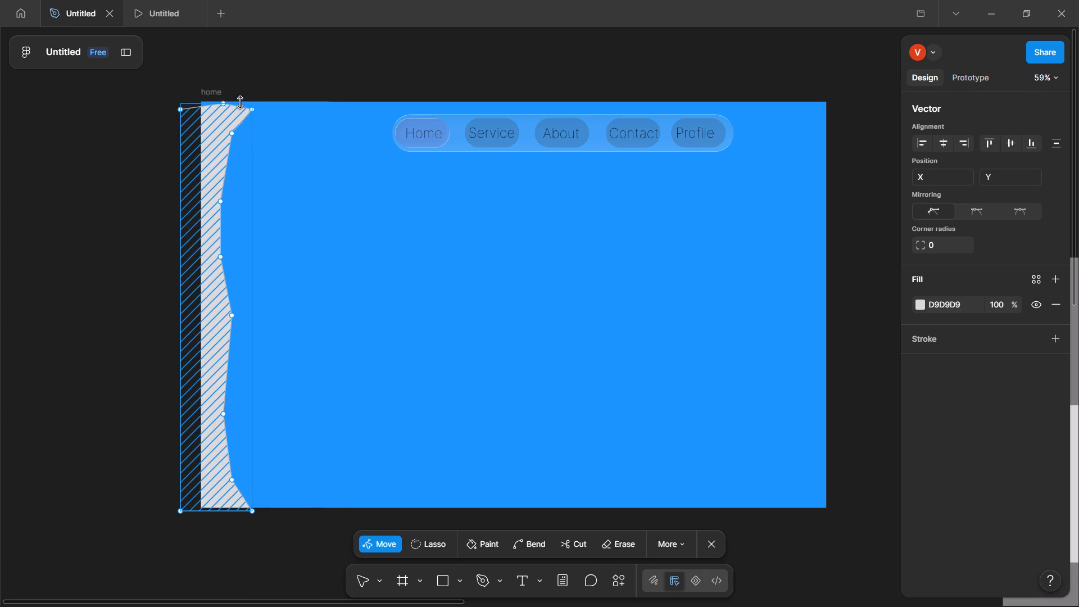
left_click_drag(241, 102, 241, 97)
left_click(75, 221)
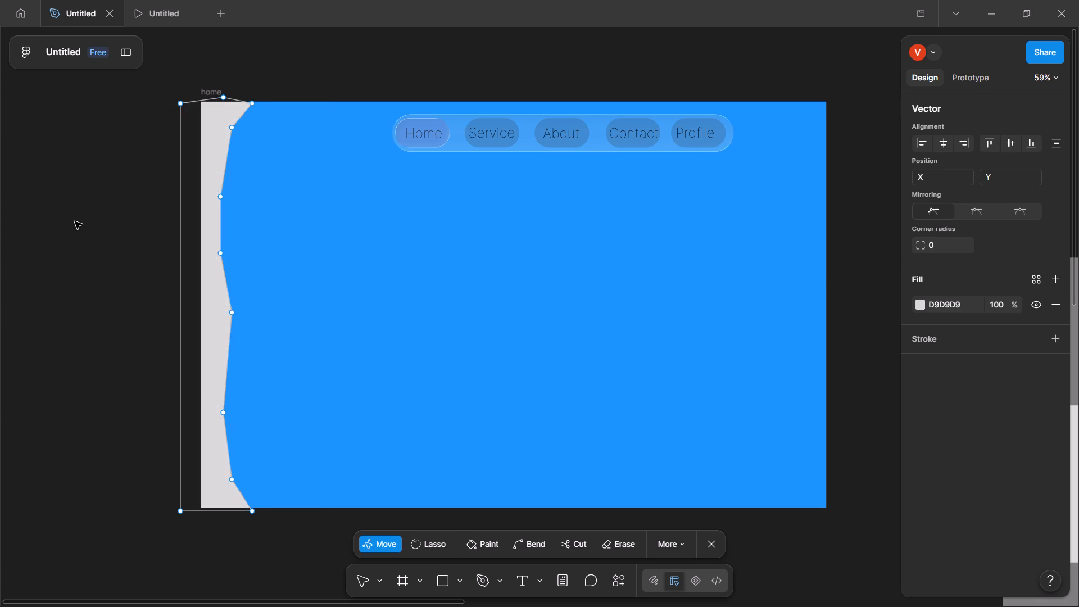
left_click(447, 345)
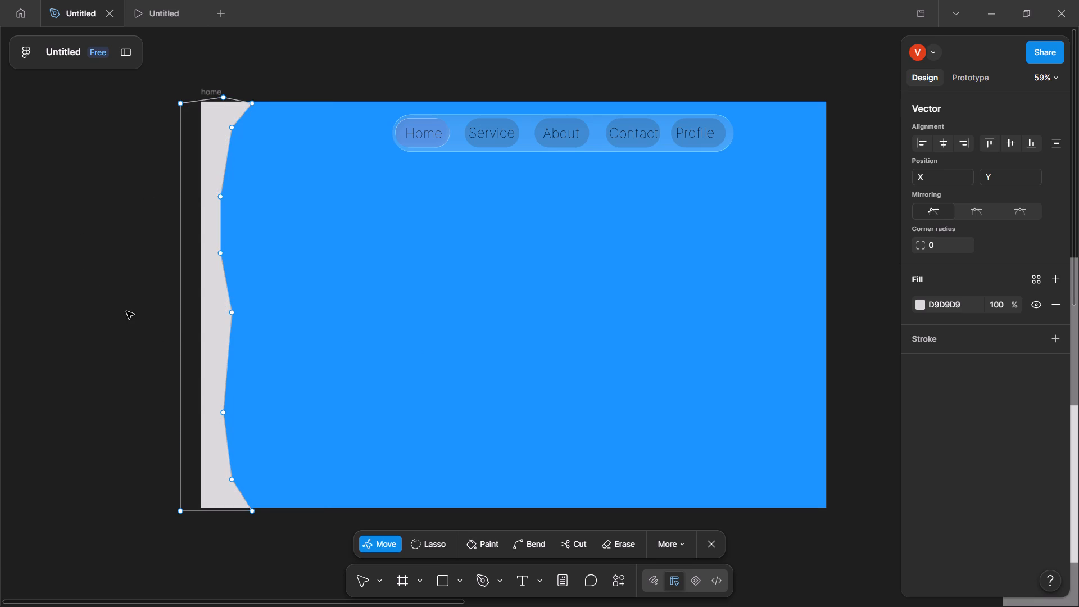
left_click(126, 311)
left_click(329, 65)
Recolour the wavy shape's fill to 5D4C4C and finish editing its outline.
left_click(917, 303)
left_click_drag(758, 305, 768, 308)
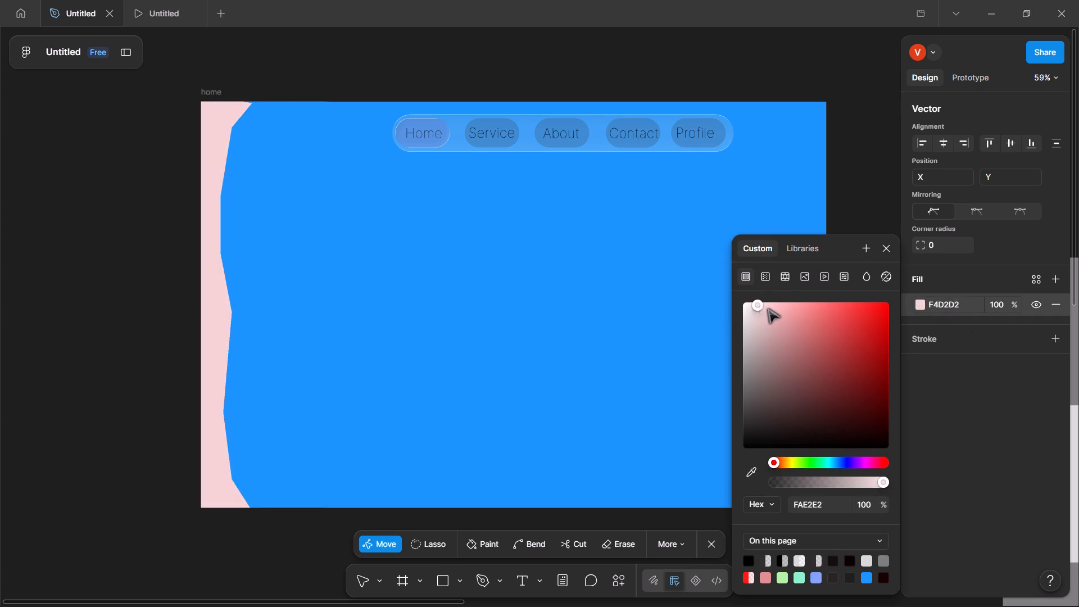
left_click_drag(768, 308, 761, 411)
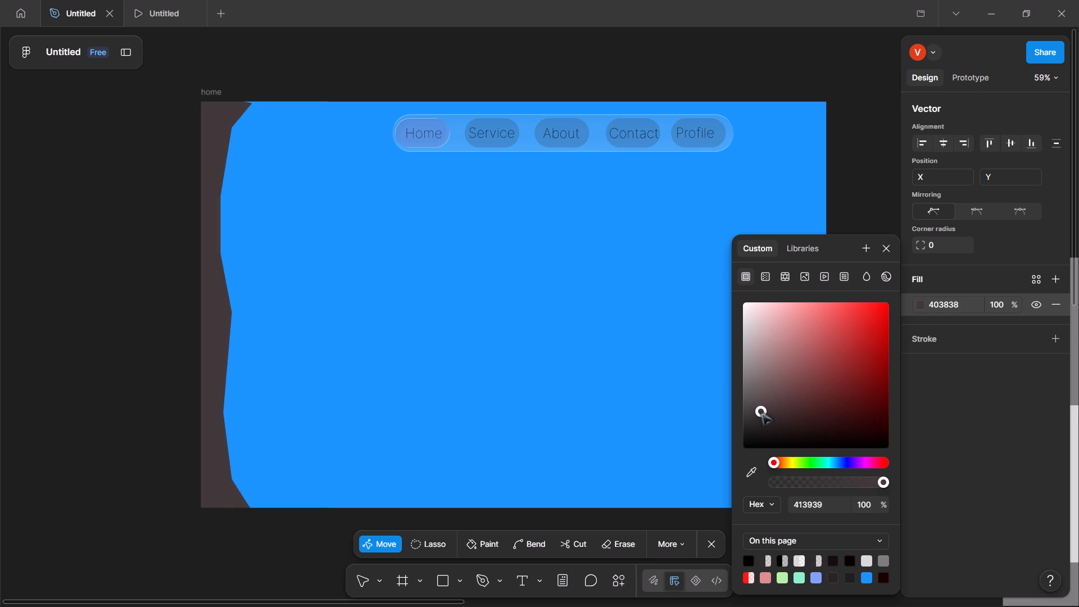
left_click_drag(761, 411, 770, 395)
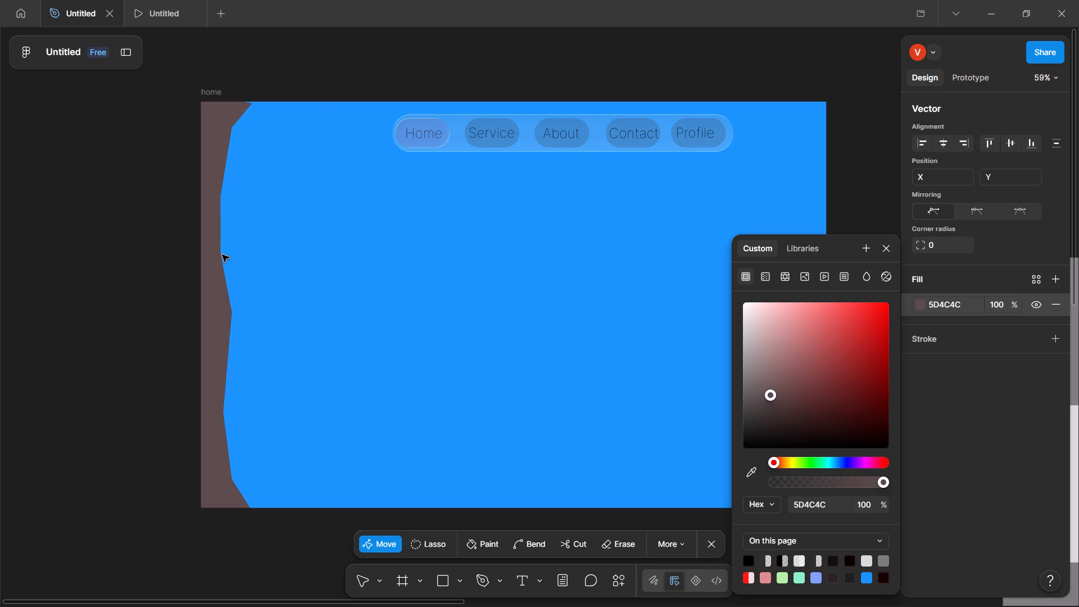
left_click(149, 230)
left_click(339, 74)
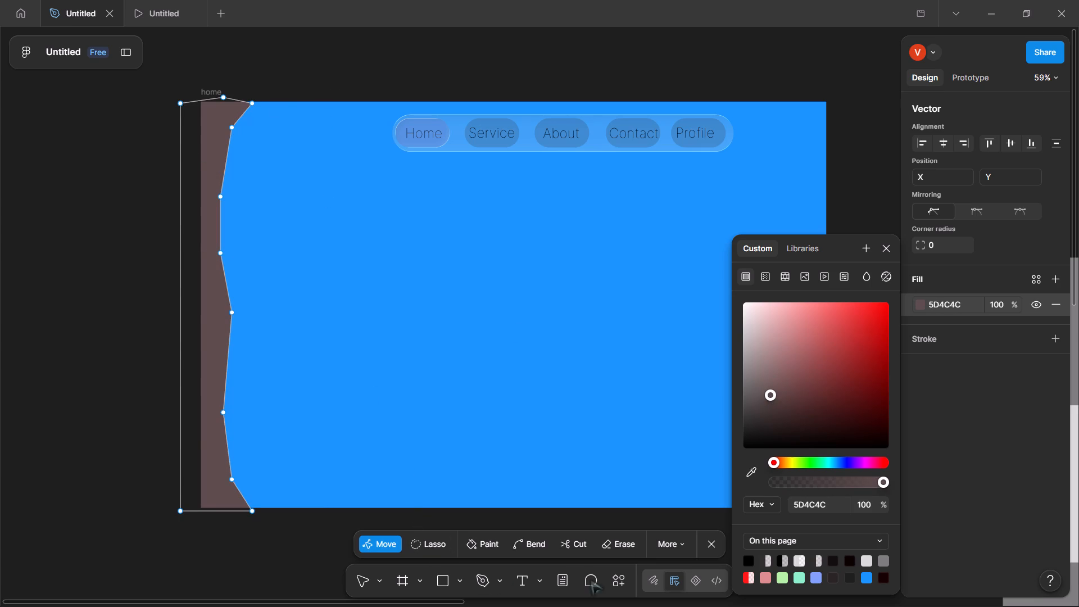
left_click(718, 545)
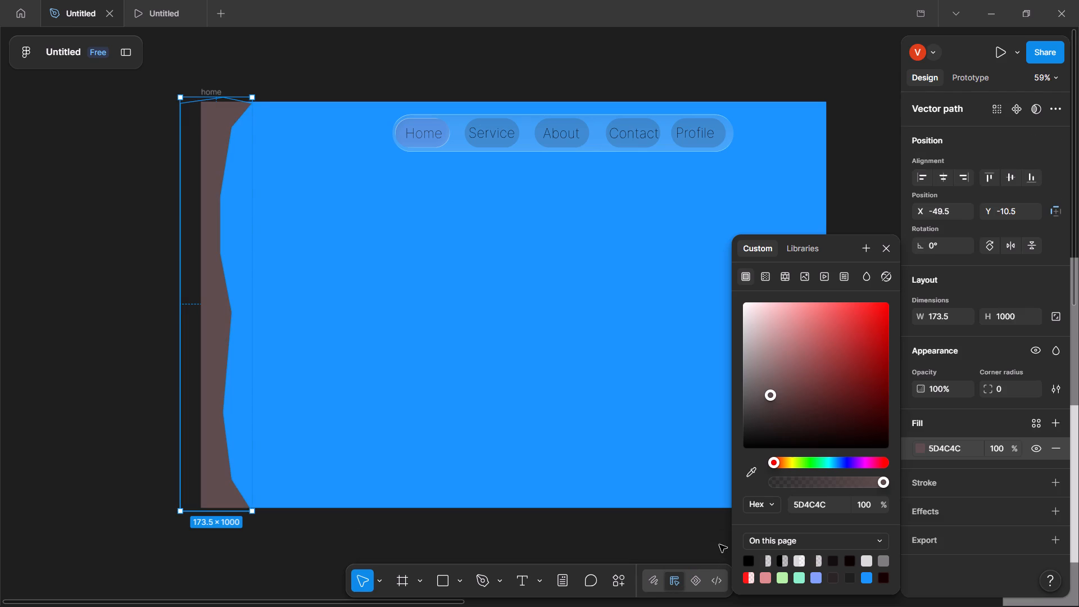
left_click(430, 543)
Duplicate the wavy shape and move the copy to the home frame's right side at about X 1344, Y -18.
left_click(217, 295)
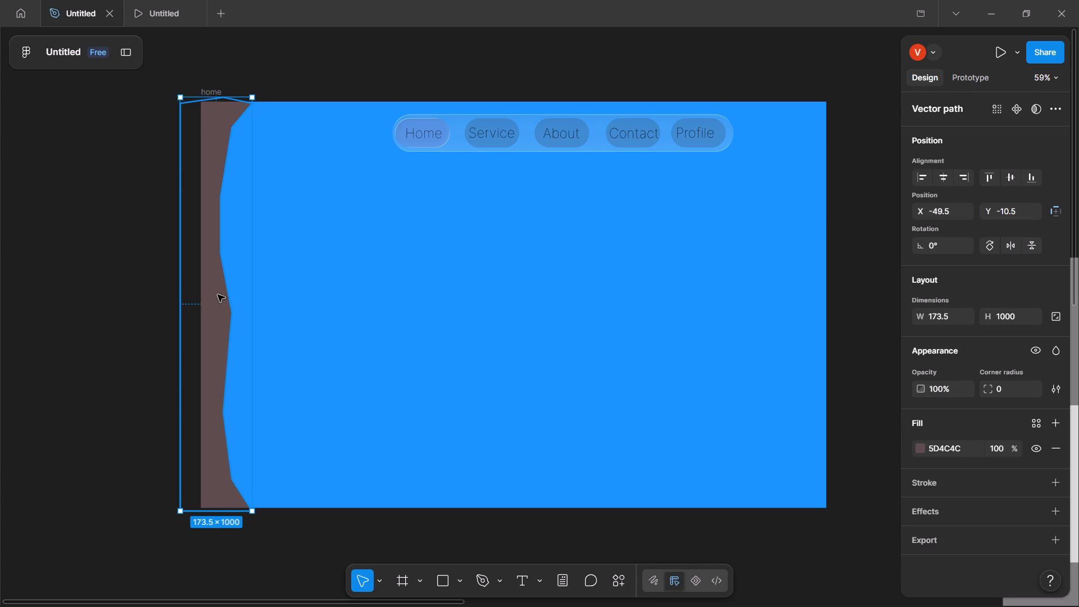
key("ctrl+d")
left_click_drag(217, 295, 794, 292)
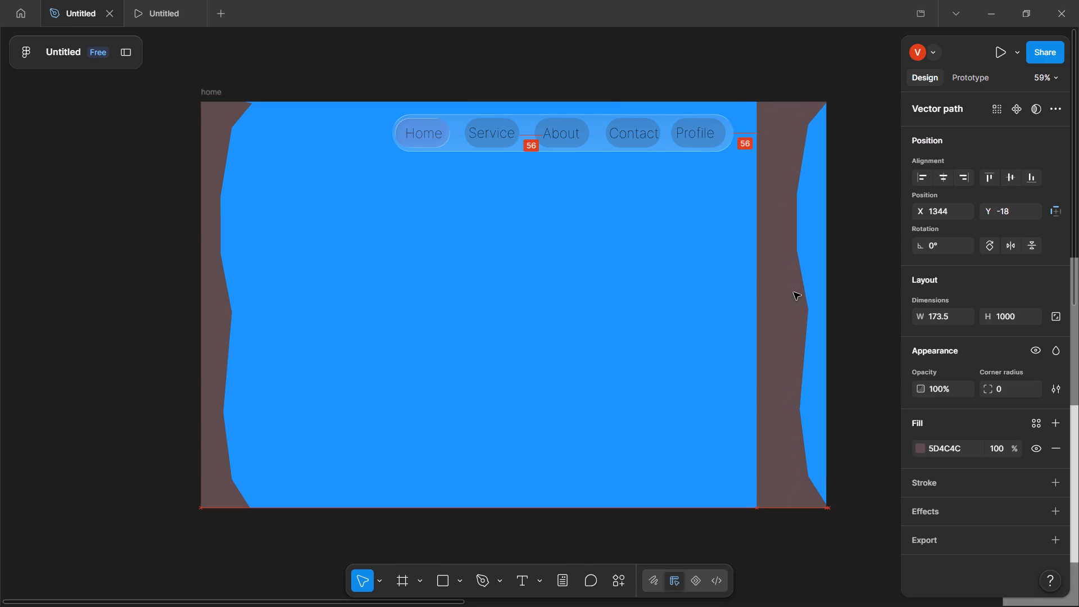
left_click_drag(794, 292, 794, 292)
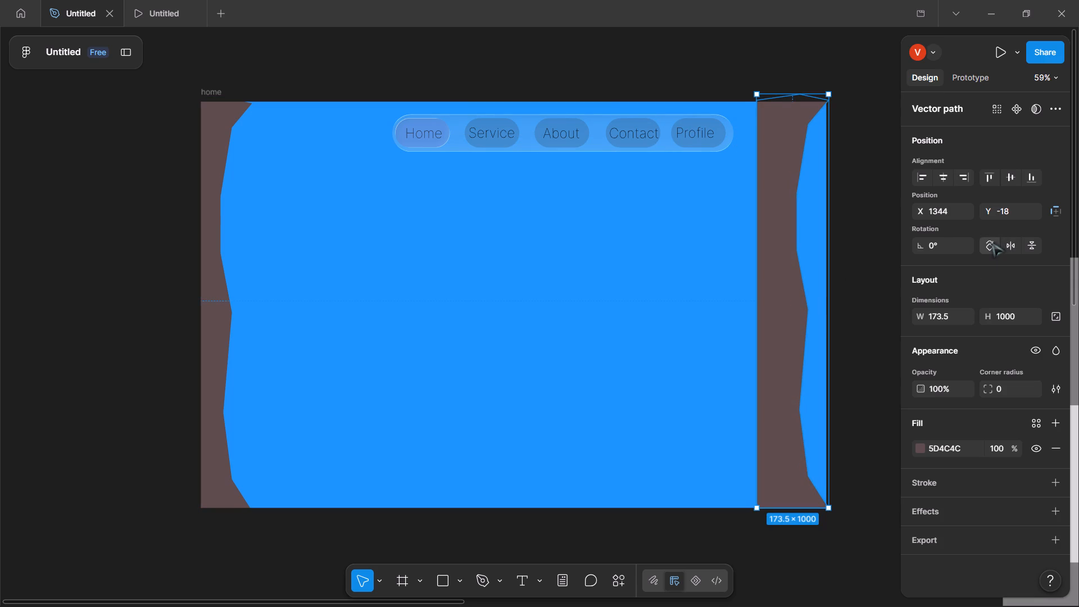
Rotate the copied wavy shape by 180° and shift it to about X 1372, Y 0 along the frame's right edge.
left_click(992, 242)
left_click(992, 242)
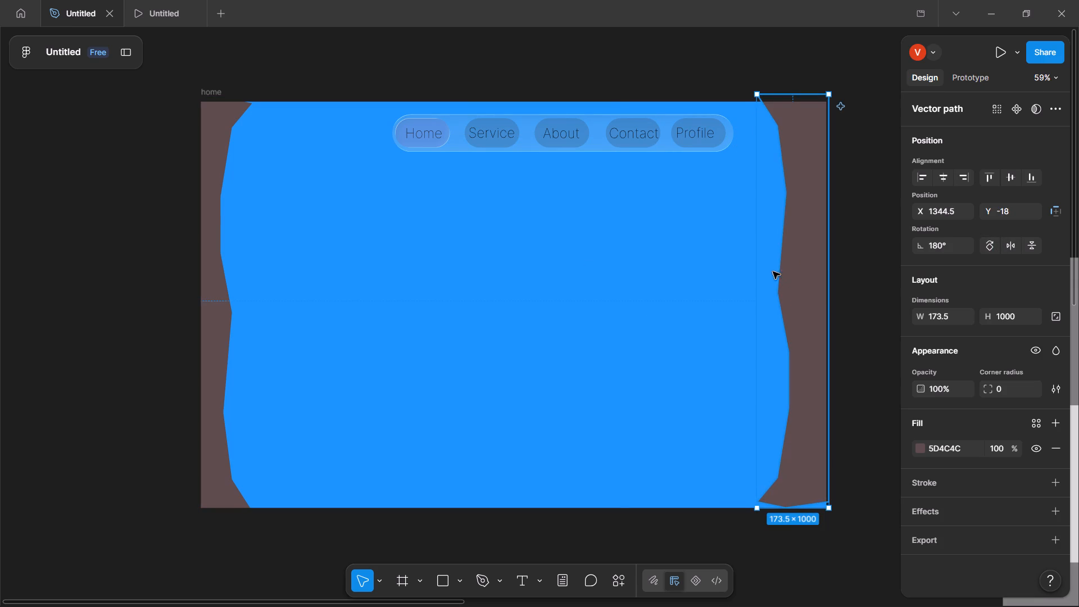
left_click_drag(801, 268, 806, 275)
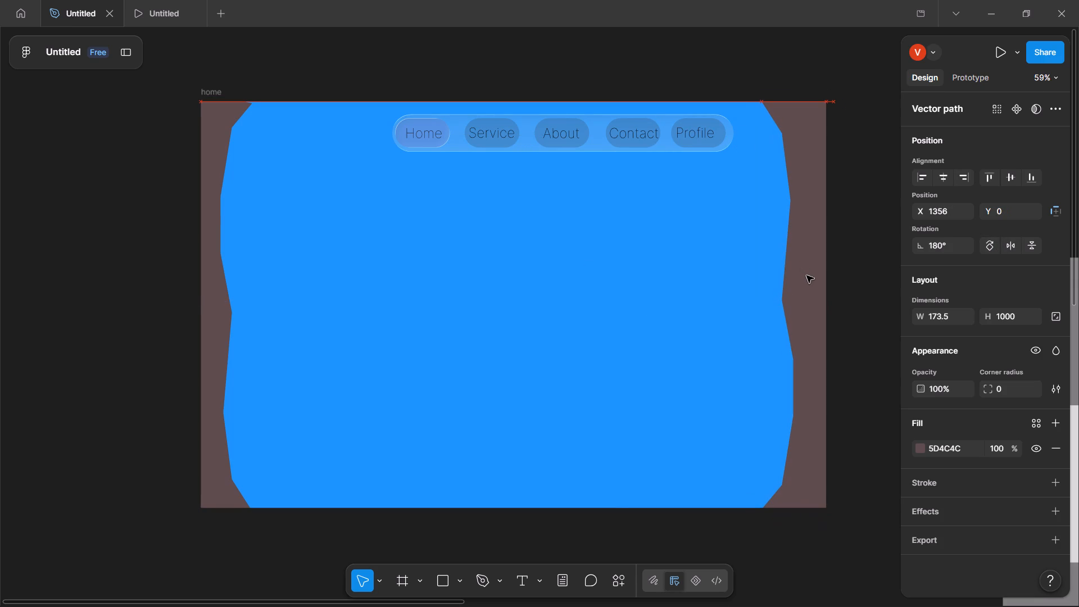
left_click_drag(806, 275, 809, 275)
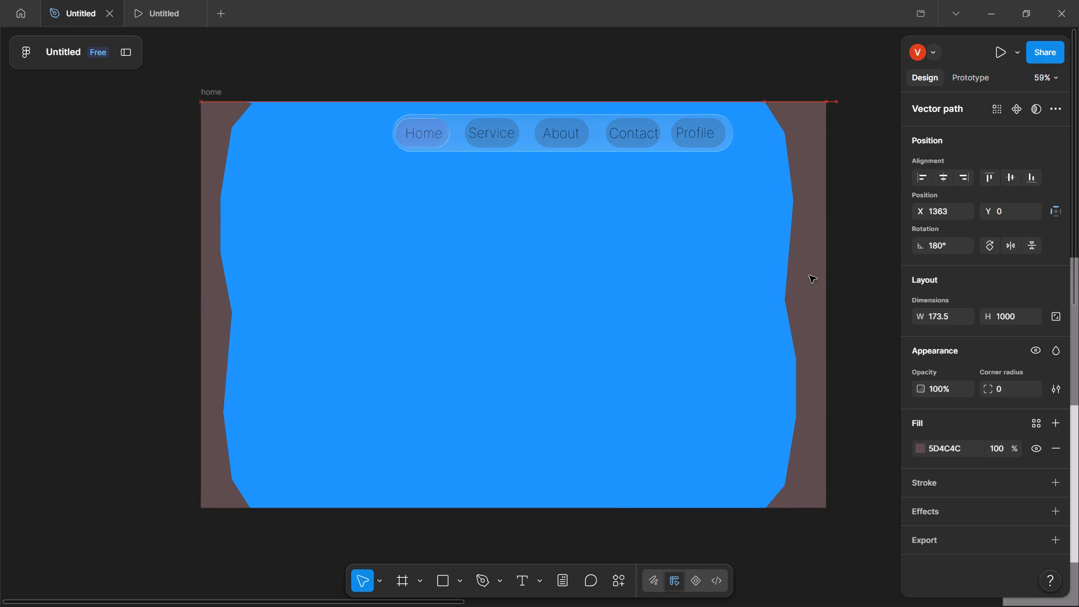
left_click_drag(809, 275, 813, 274)
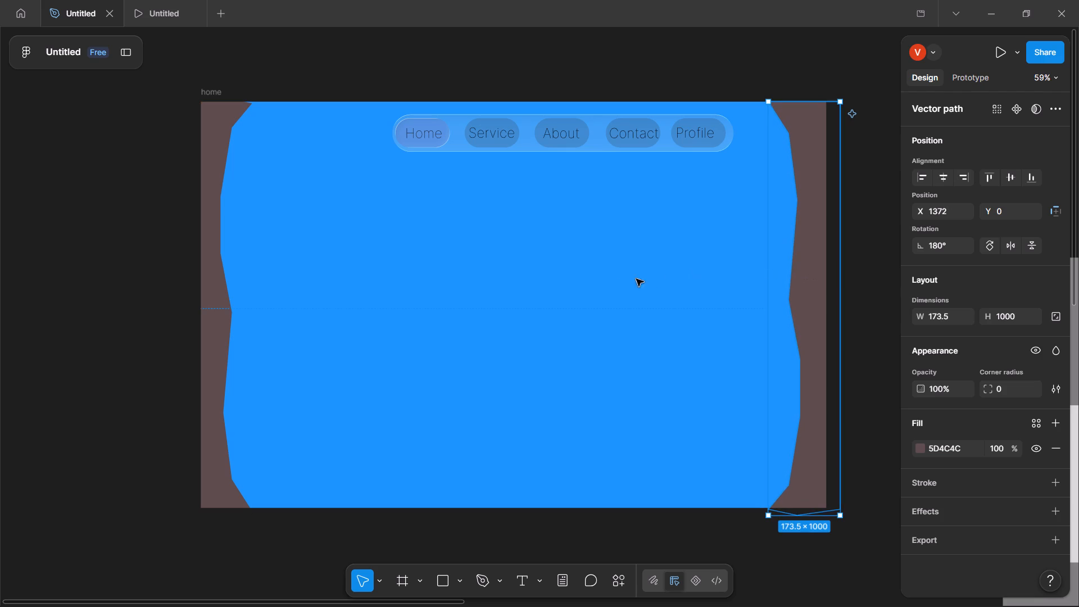
left_click(89, 382)
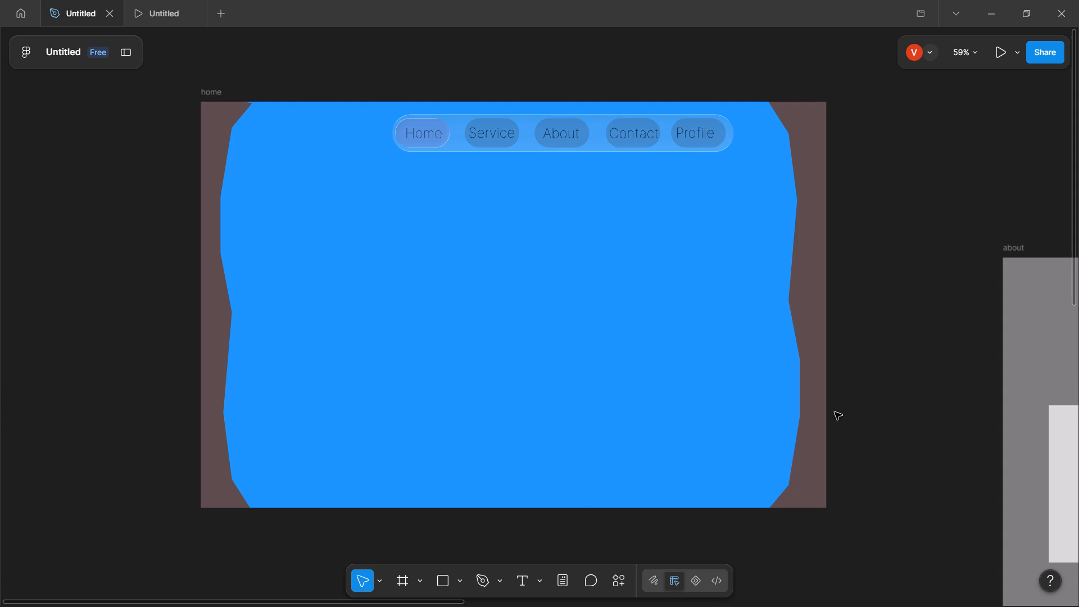
Turn the left wavy shape into a component and add a variant to it.
left_click(212, 330)
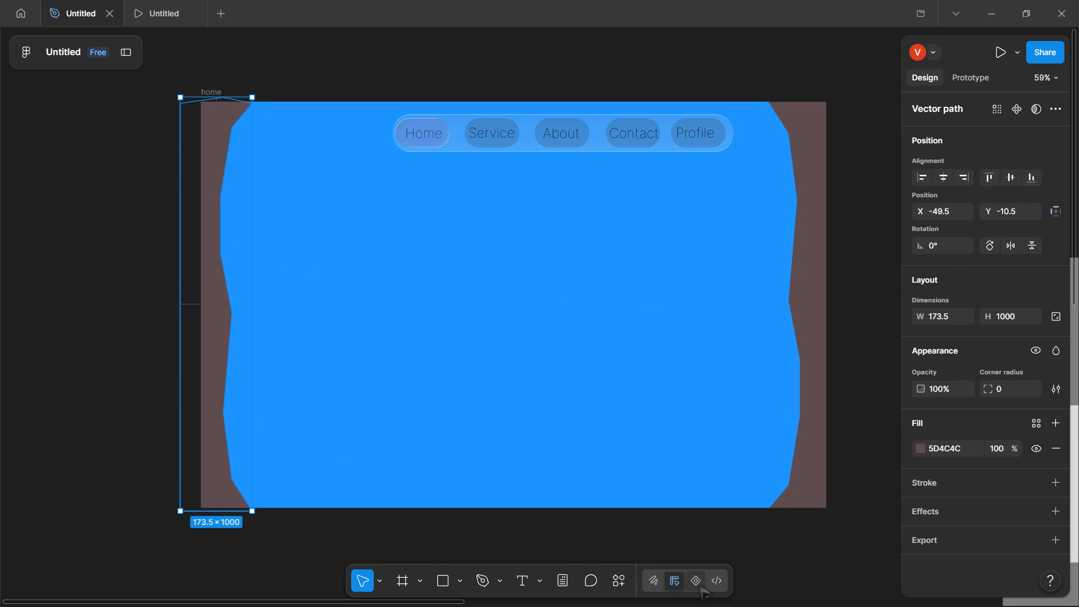
right_click(214, 153)
left_click(310, 425)
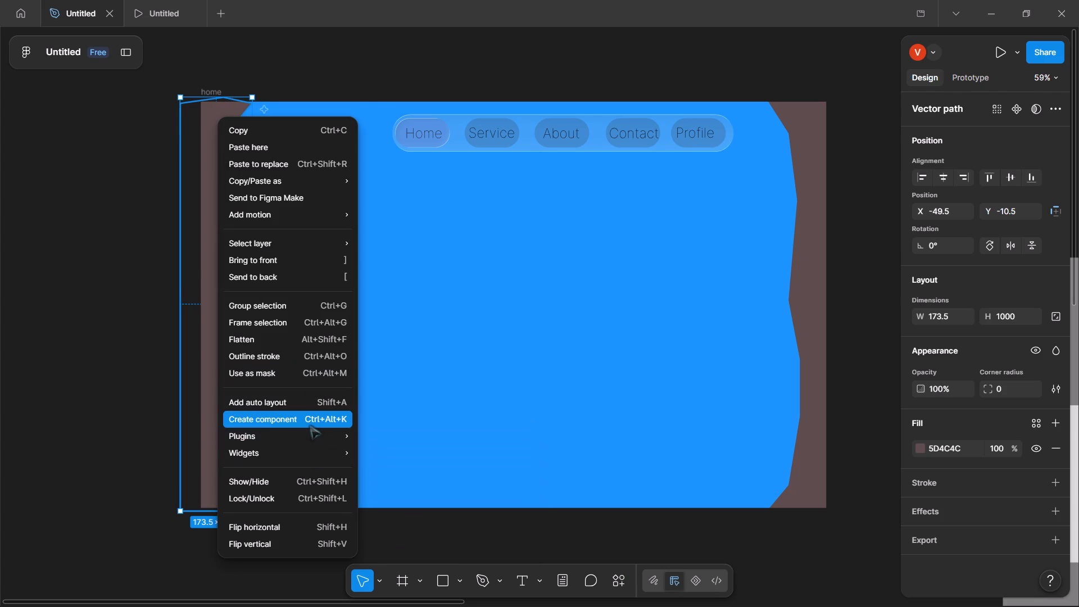
right_click(209, 307)
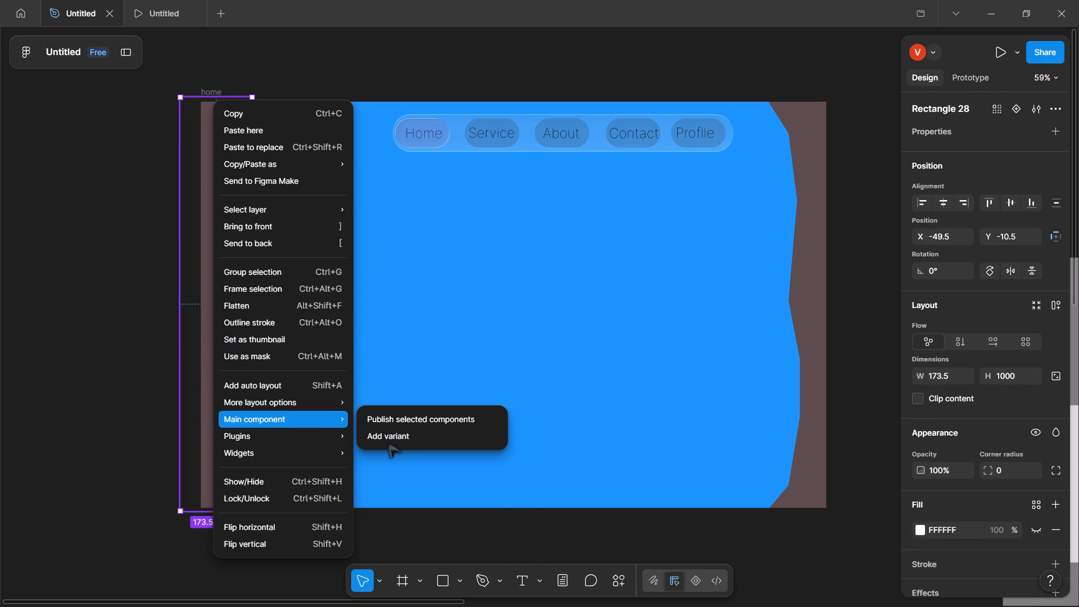
left_click(404, 431)
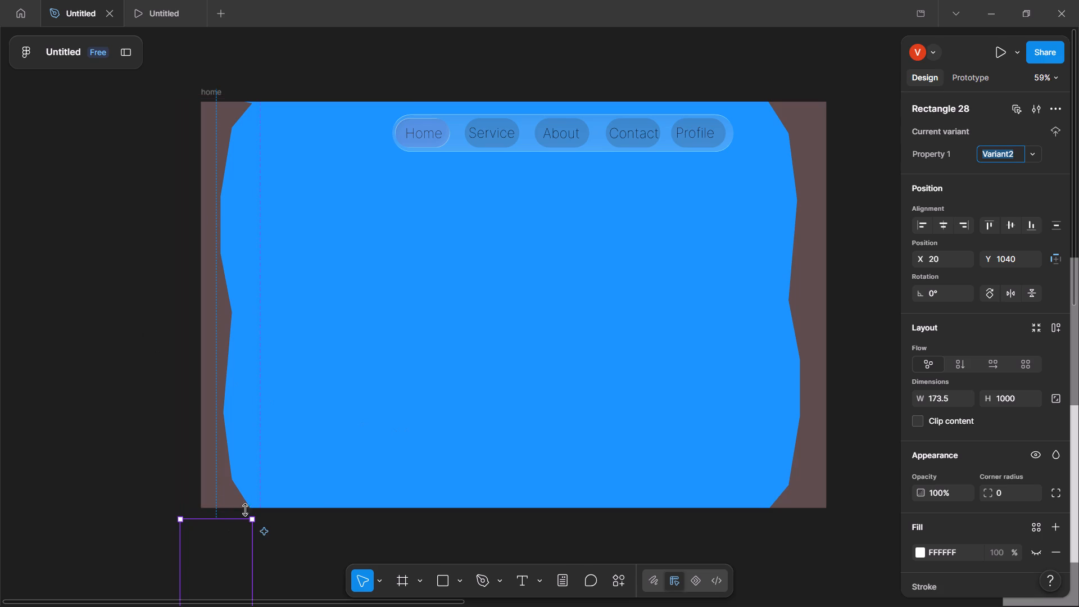
Move the original wavy component out of its variant set to the canvas beside the home frame, at about X -532, Y -231.
scroll(433, 483, "down", 20)
scroll(433, 483, "down", 5)
scroll(433, 483, "down", 20)
scroll(433, 483, "down", 12)
scroll(433, 483, "up", 12)
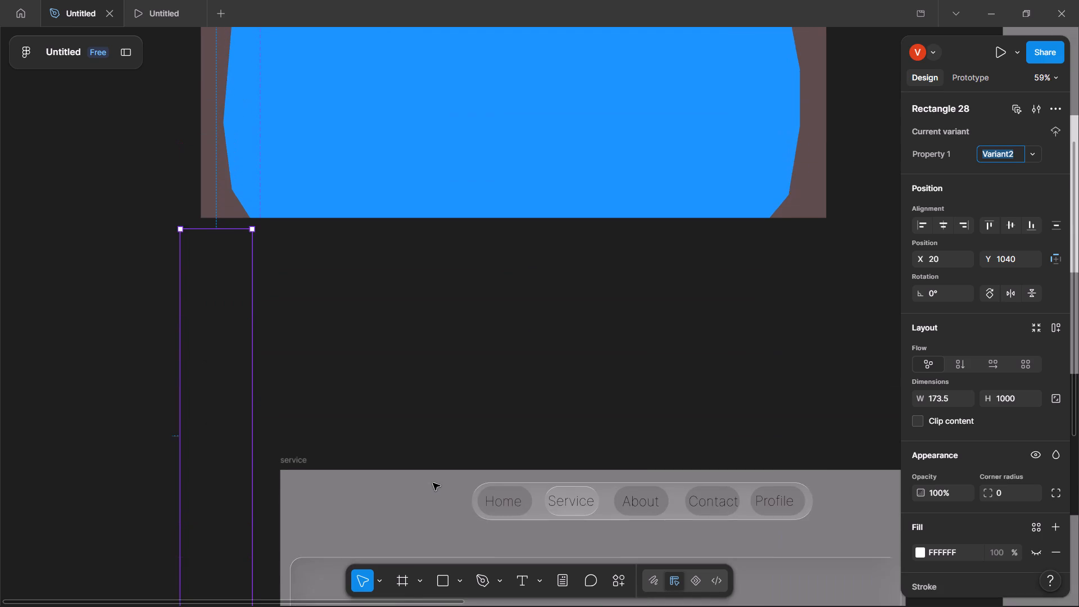
scroll(433, 483, "up", 20)
scroll(433, 483, "up", 20)
scroll(433, 483, "up", 20)
scroll(433, 483, "down", 7)
scroll(433, 483, "up", 12)
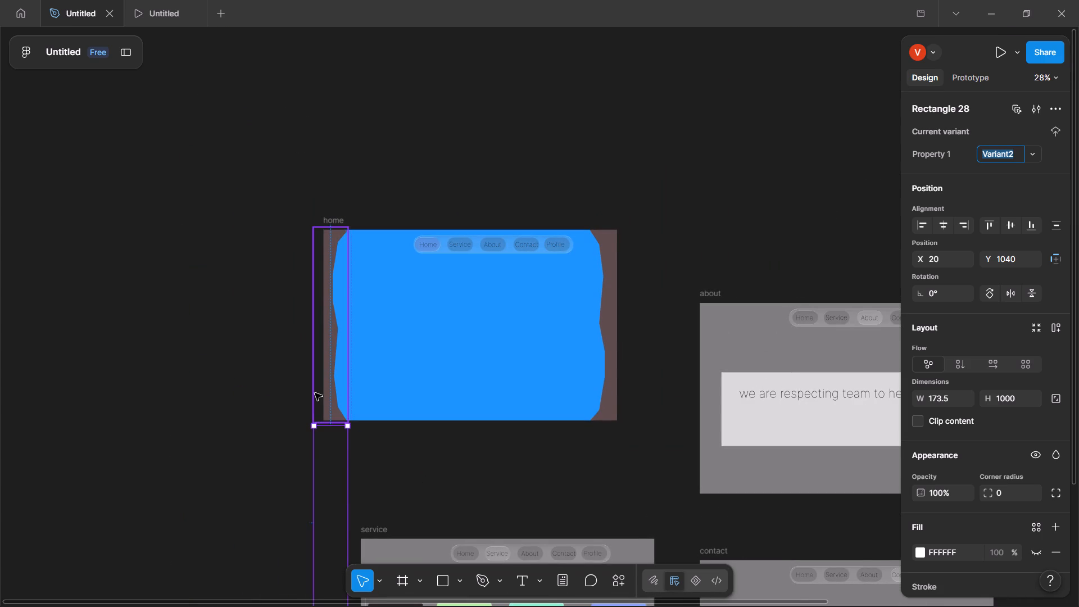
left_click_drag(328, 407, 294, 407)
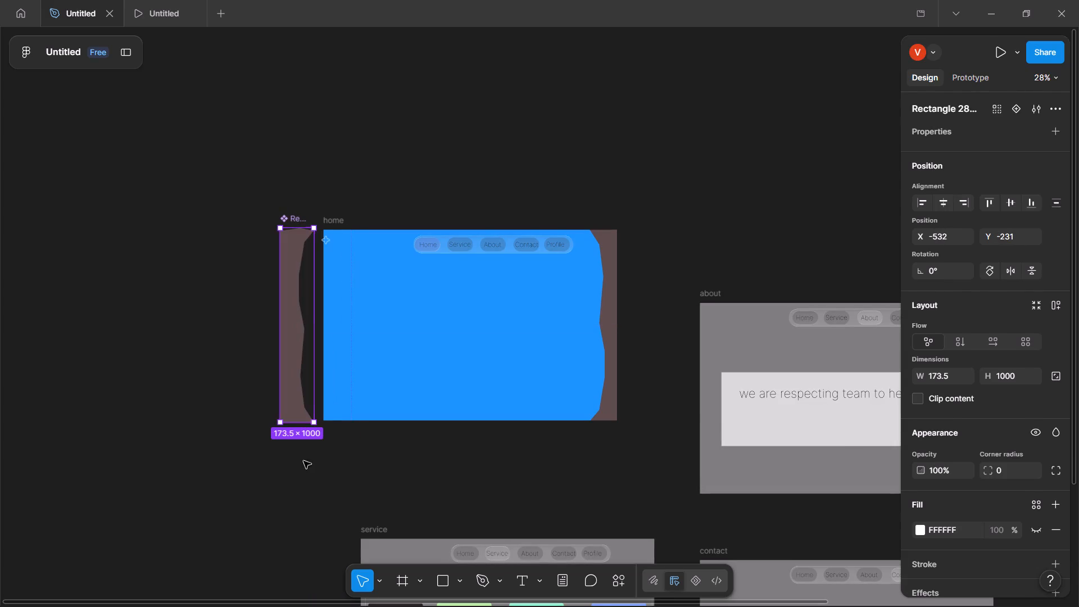
left_click(313, 495)
left_click(333, 463)
left_click(342, 438)
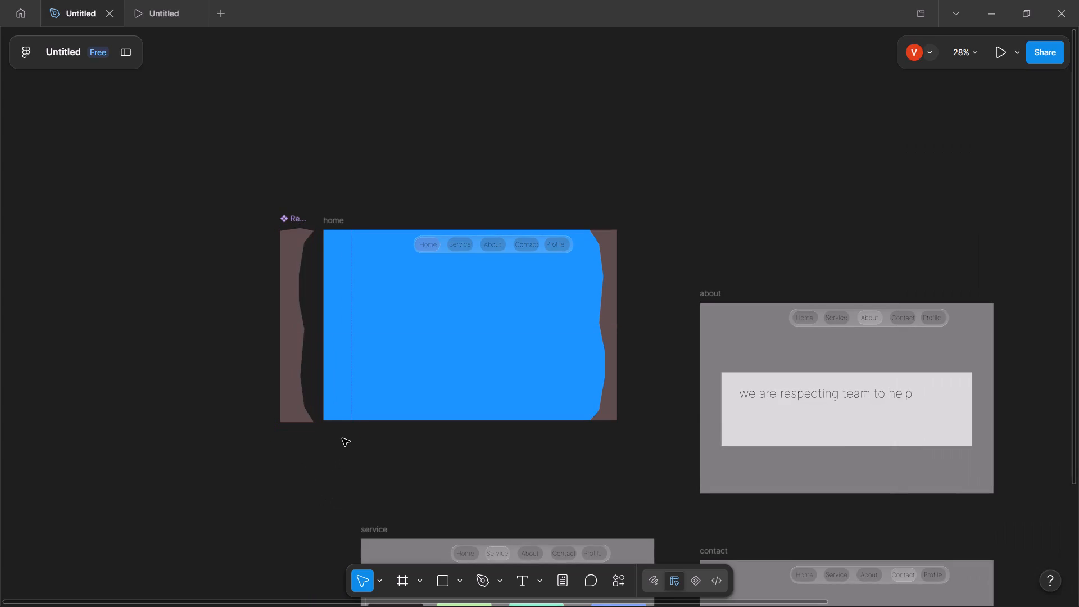
Shift the remaining one-variant component set right to about X -11, nearly in line with the home frame's left edge.
left_click(346, 387)
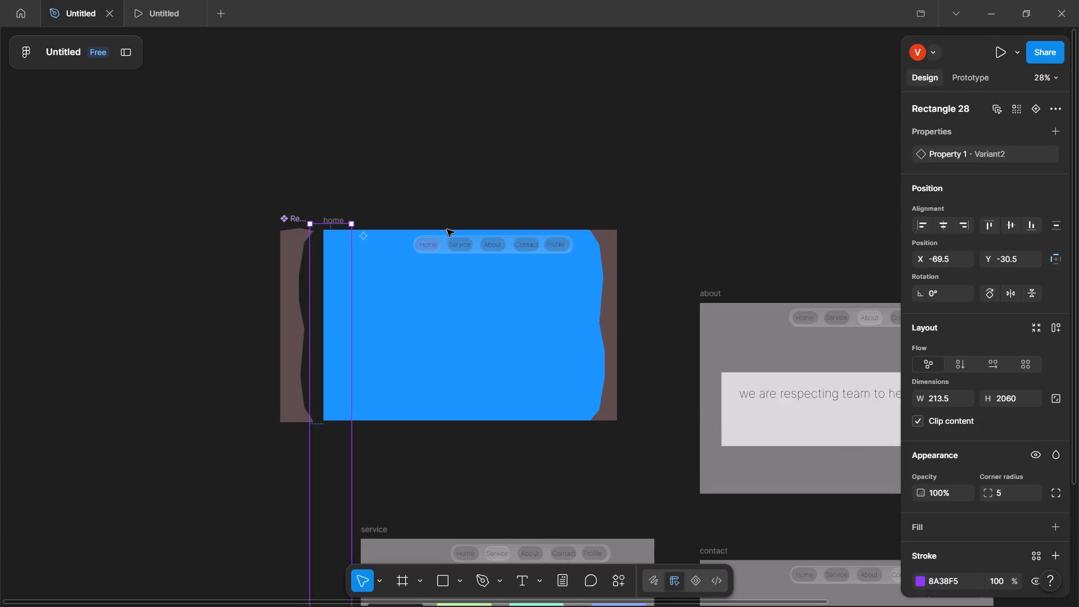
scroll(470, 193, "down", 2)
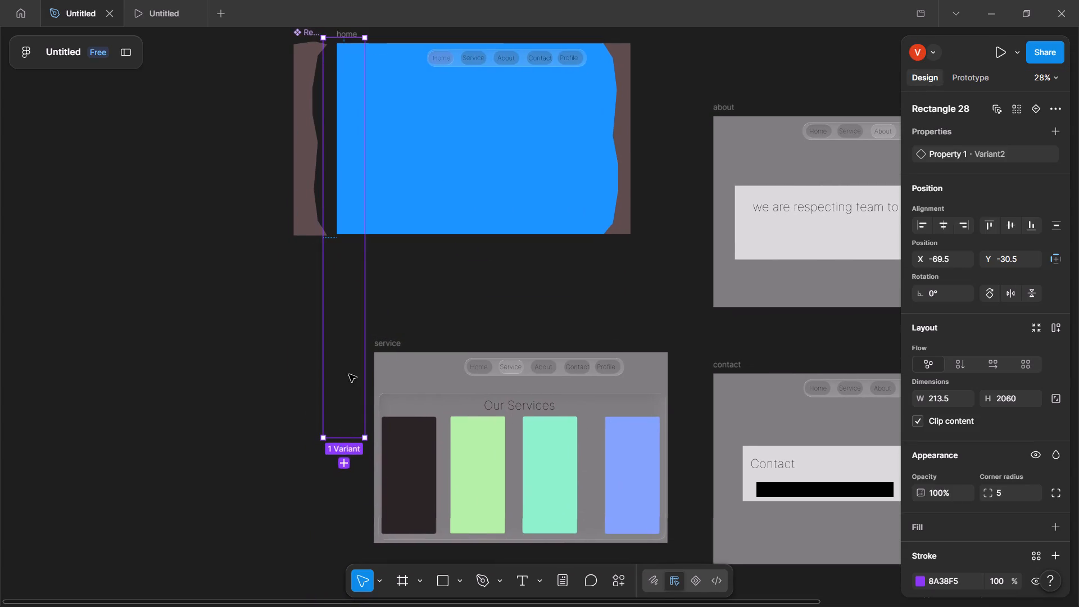
scroll(349, 373, "up", 1)
right_click(343, 322)
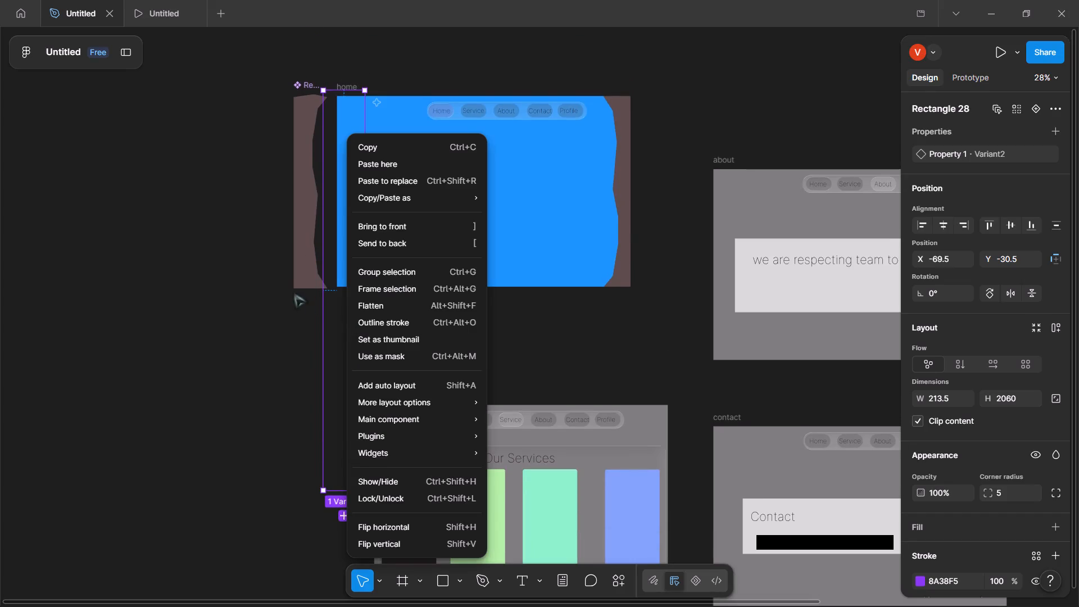
left_click(320, 315)
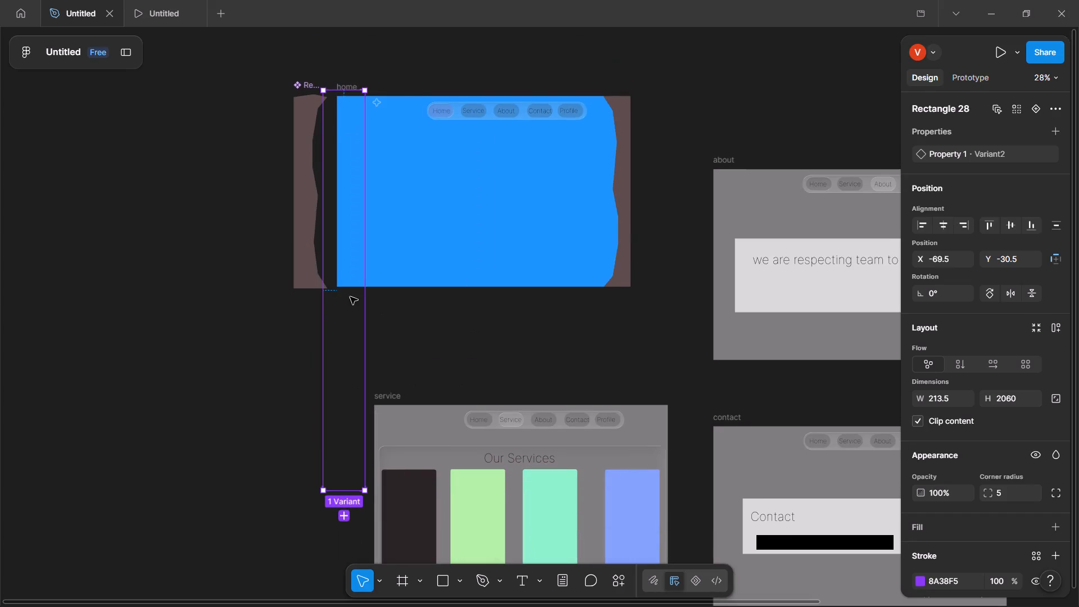
left_click_drag(350, 297, 361, 295)
left_click_drag(361, 295, 362, 295)
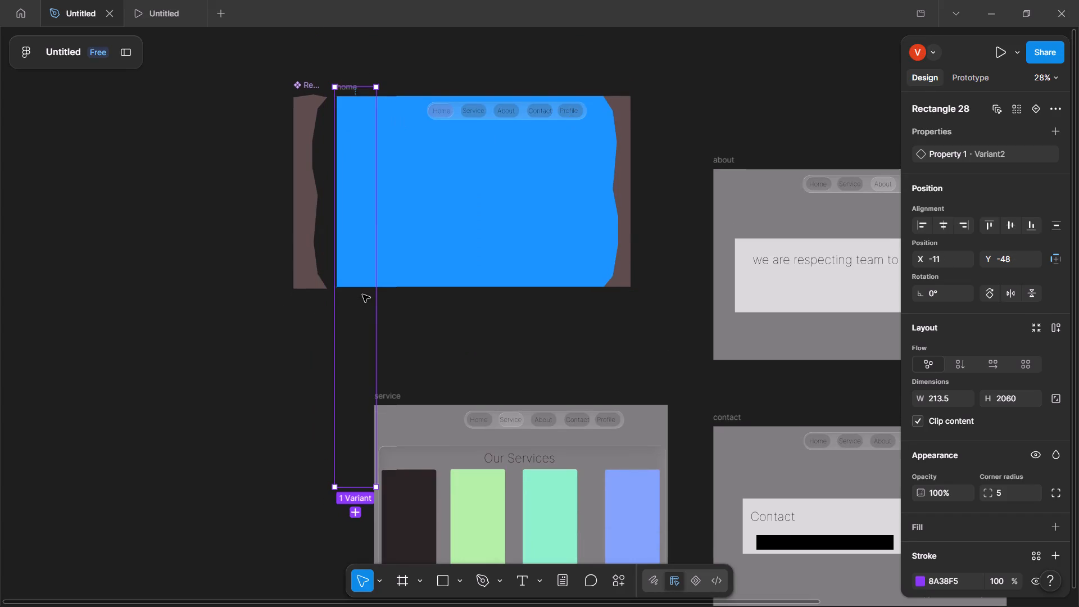
left_click_drag(362, 295, 366, 293)
left_click_drag(366, 293, 360, 295)
left_click(495, 315)
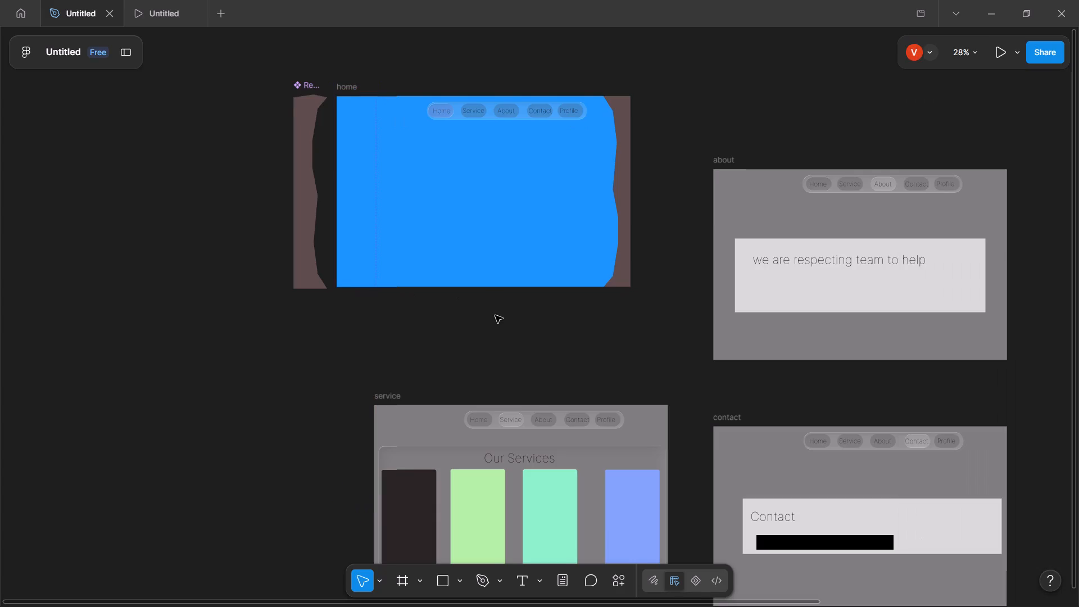
Run the prototype preview to check the home page in the laptop mockup.
scroll(495, 315, "up", 2)
scroll(953, 163, "left", 1)
left_click(1004, 55)
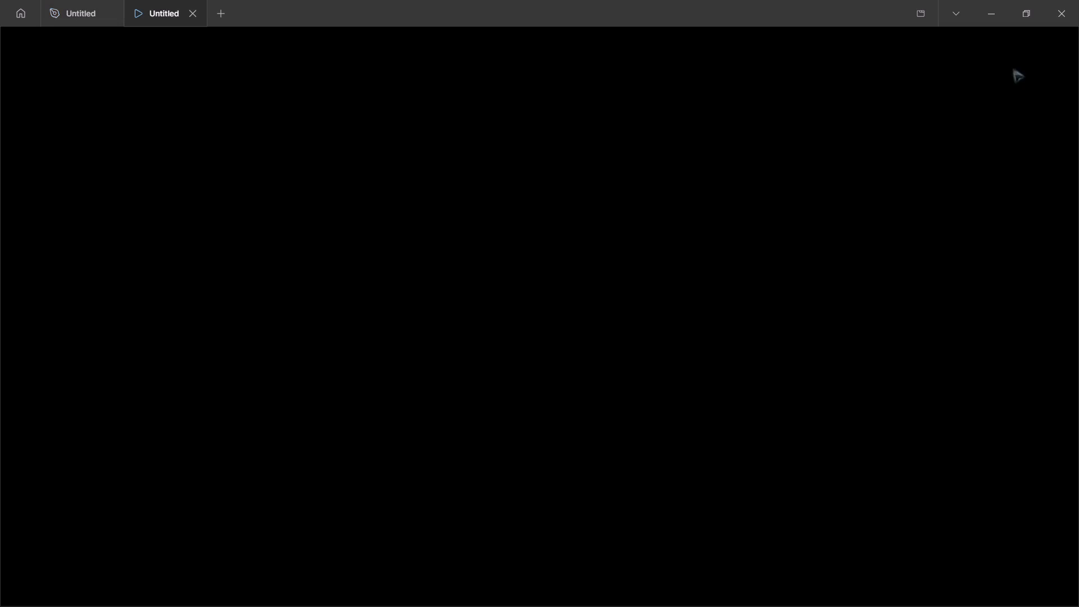
scroll(437, 122, "down", 20)
scroll(437, 122, "down", 20)
scroll(437, 122, "down", 20)
left_click(385, 203)
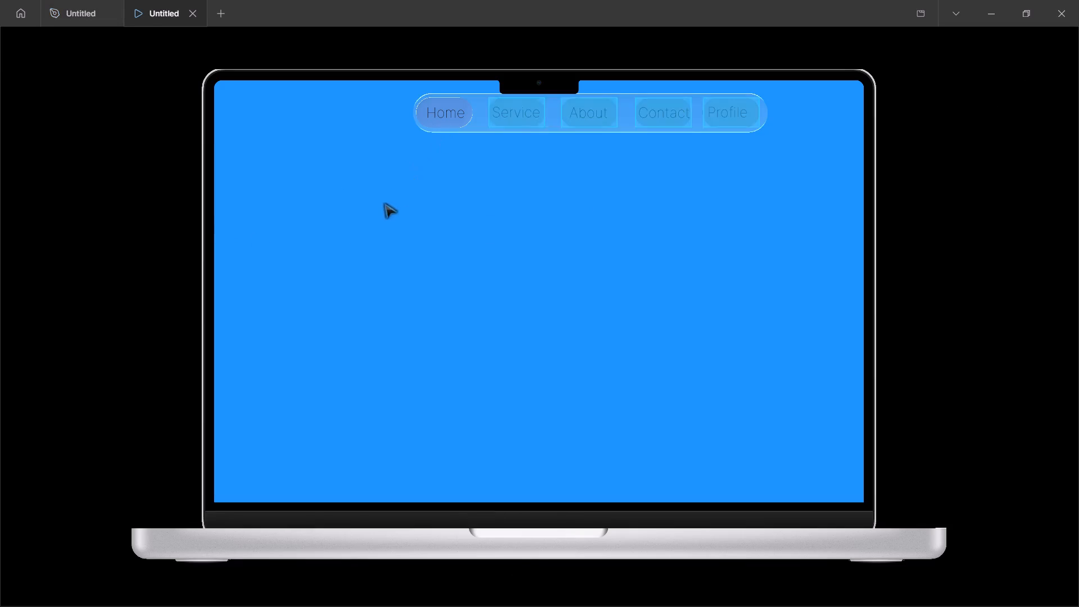
Test the preview's navigation bar by visiting the Service, About, Contact and Profile pages.
scroll(384, 203, "up", 2)
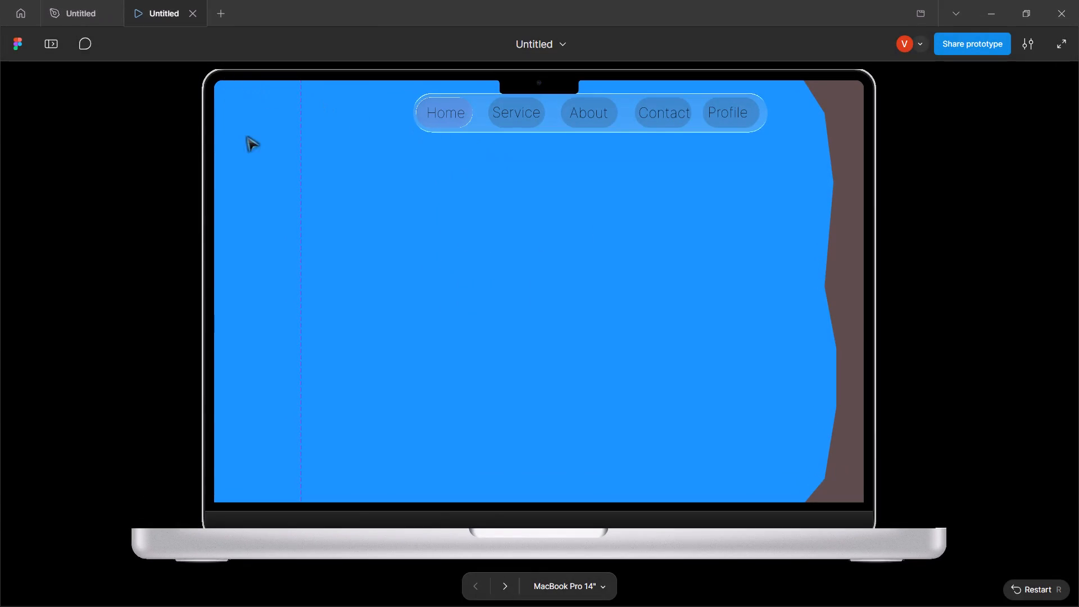
left_click(247, 136)
left_click(53, 76)
left_click(528, 121)
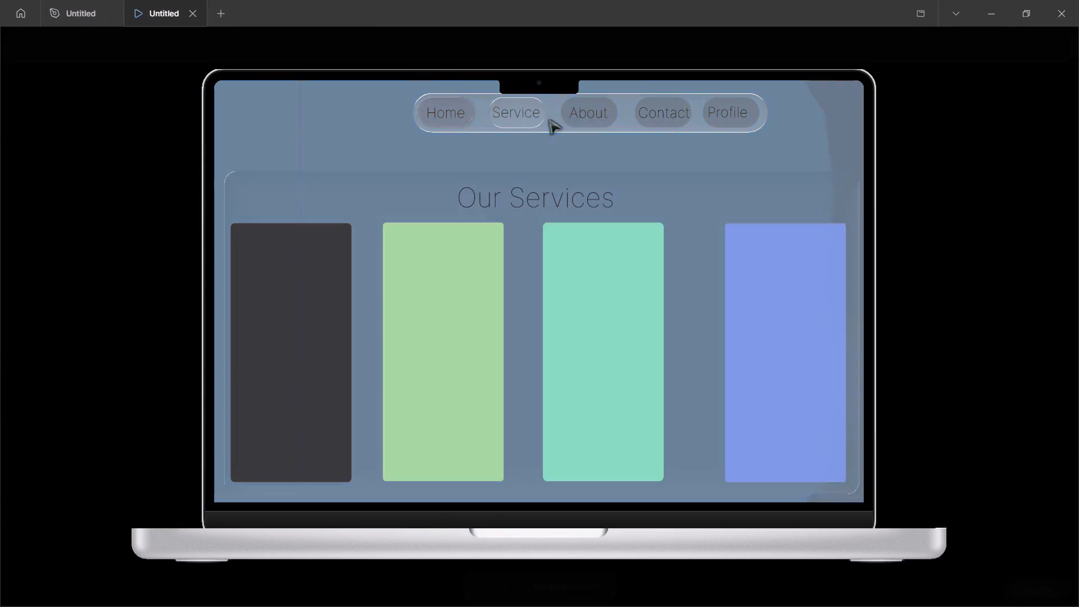
left_click(598, 110)
left_click(661, 107)
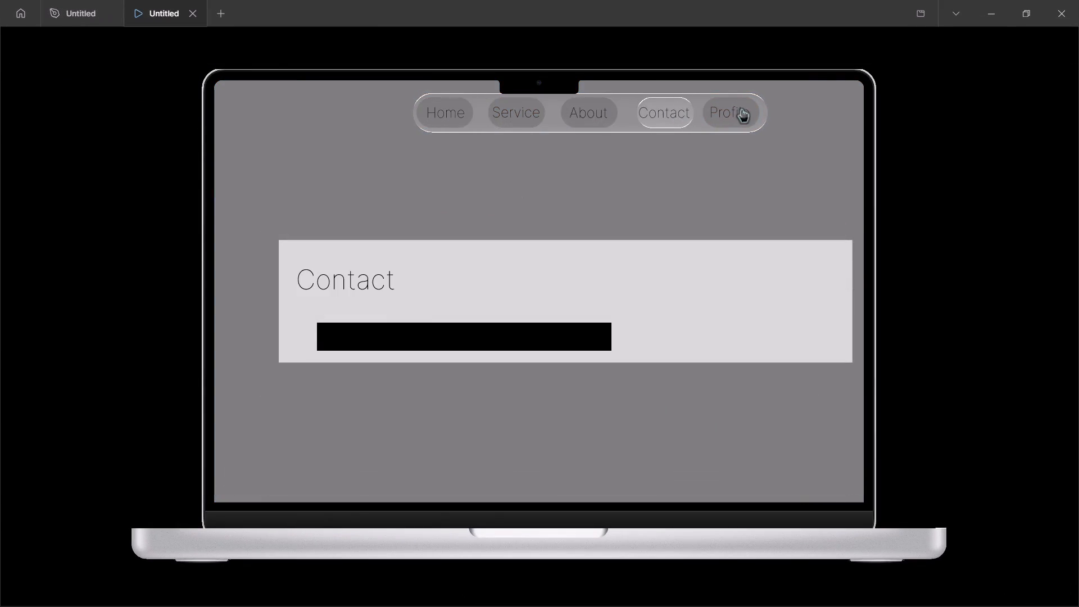
left_click(741, 108)
left_click(689, 109)
left_click(728, 111)
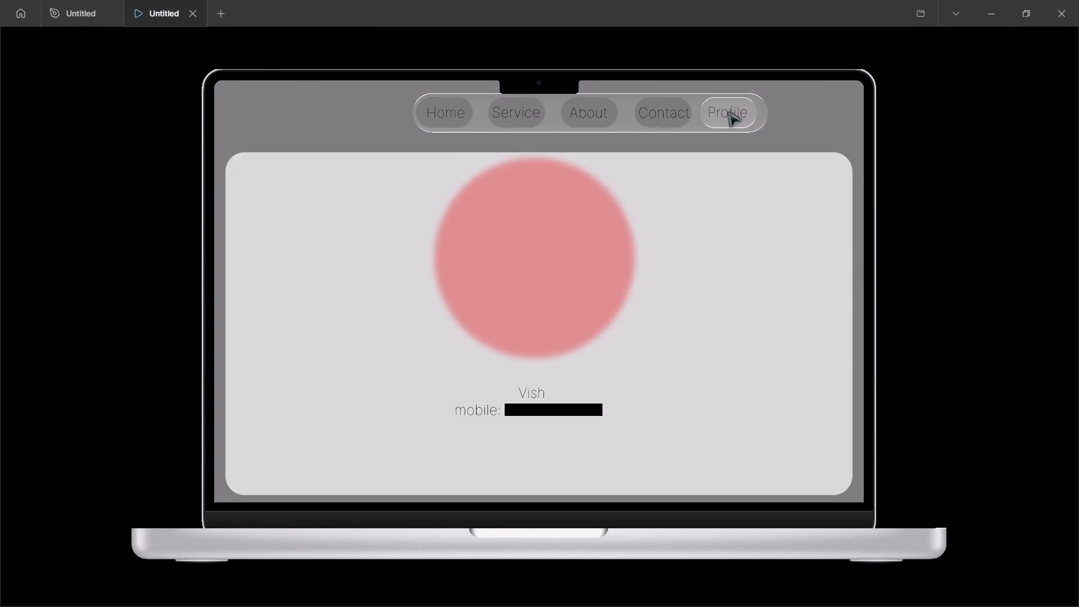
Test navigating back from Profile through Contact, About and Service to Home, and switching between those pages in the preview.
left_click(695, 109)
left_click(654, 112)
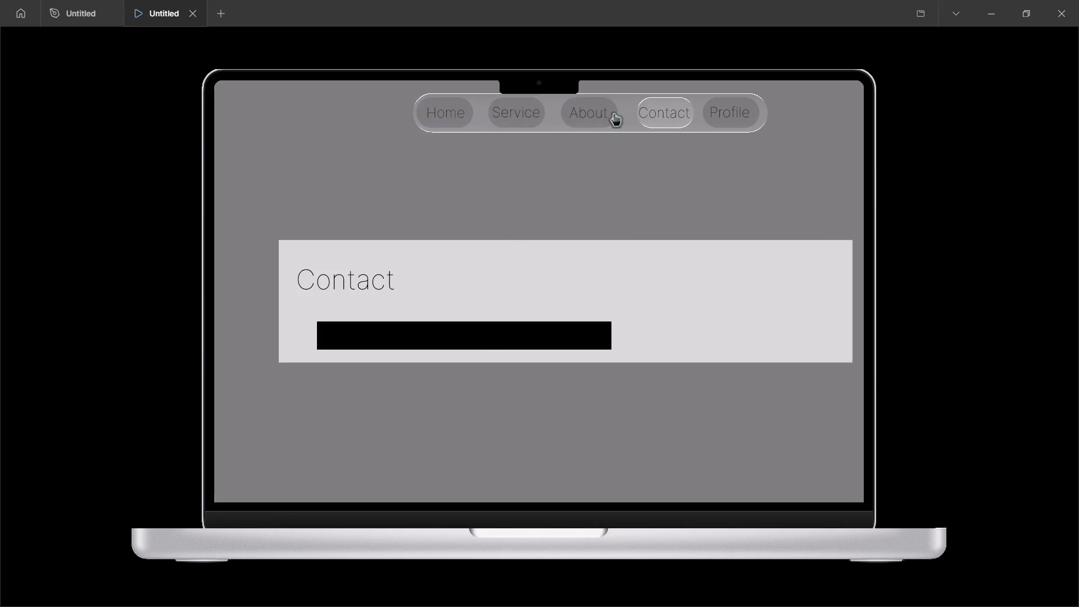
left_click(574, 112)
left_click_drag(539, 116, 539, 128)
left_click_drag(536, 126, 526, 122)
left_click_drag(592, 107, 649, 134)
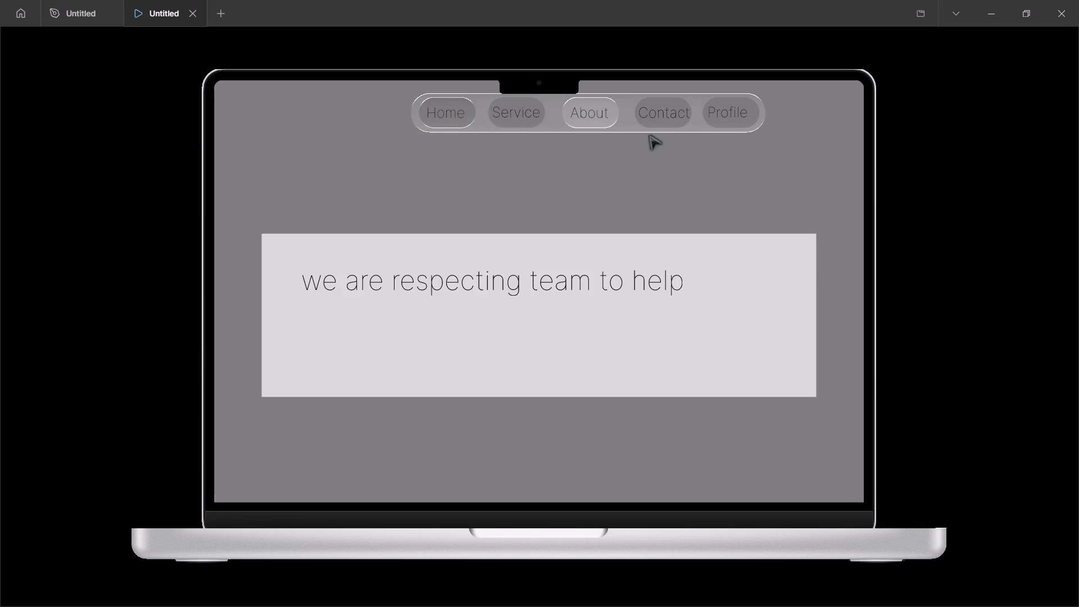
left_click_drag(649, 134, 653, 135)
left_click_drag(608, 109, 599, 109)
left_click(537, 106)
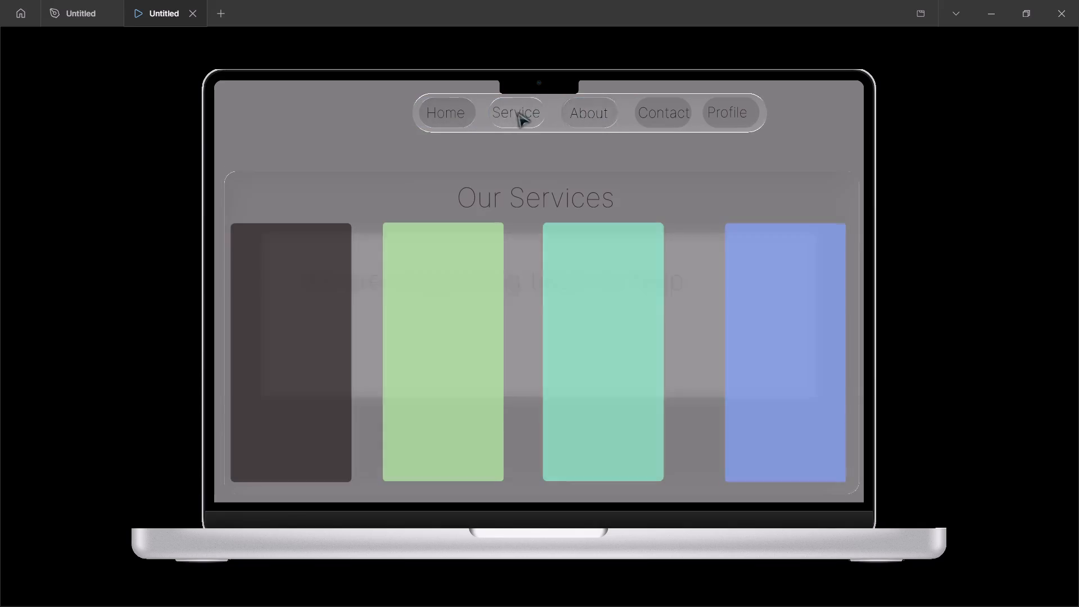
left_click(445, 113)
left_click(513, 117)
left_click(454, 113)
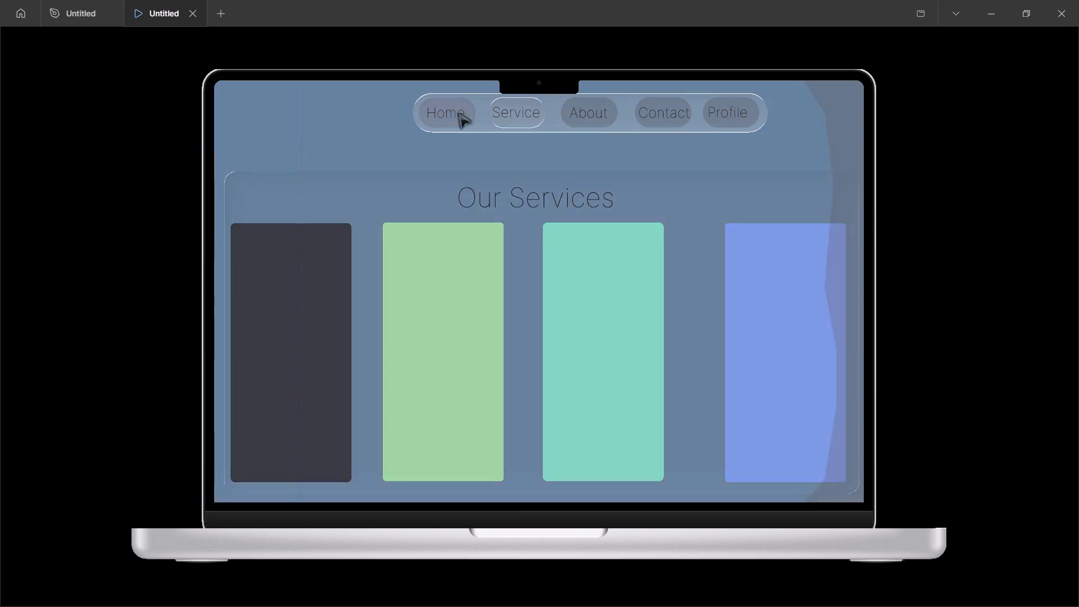
left_click(496, 115)
left_click(474, 111)
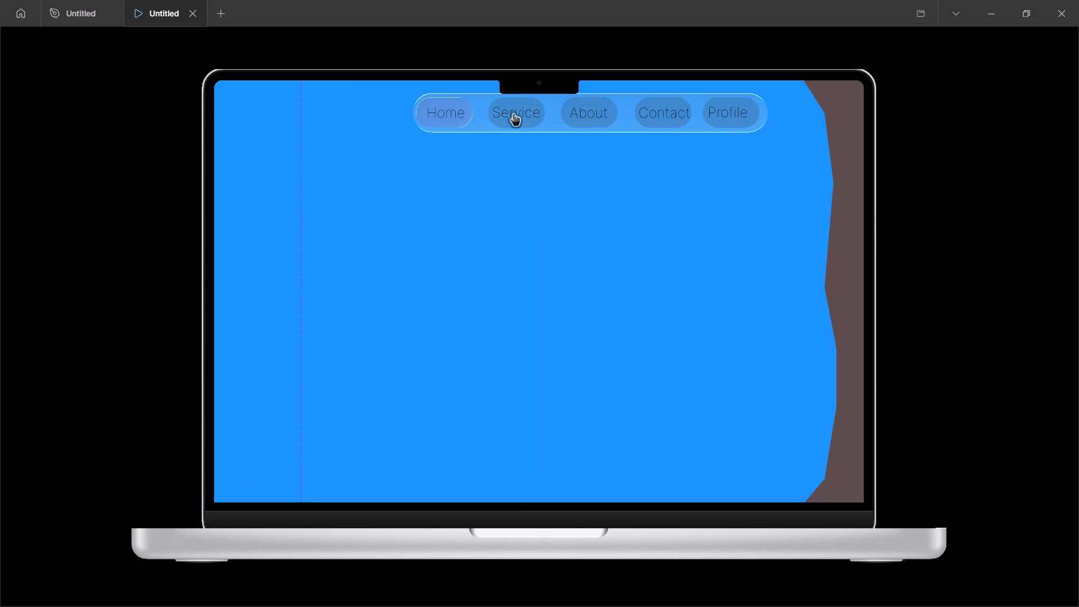
left_click(516, 112)
left_click(587, 114)
left_click(511, 114)
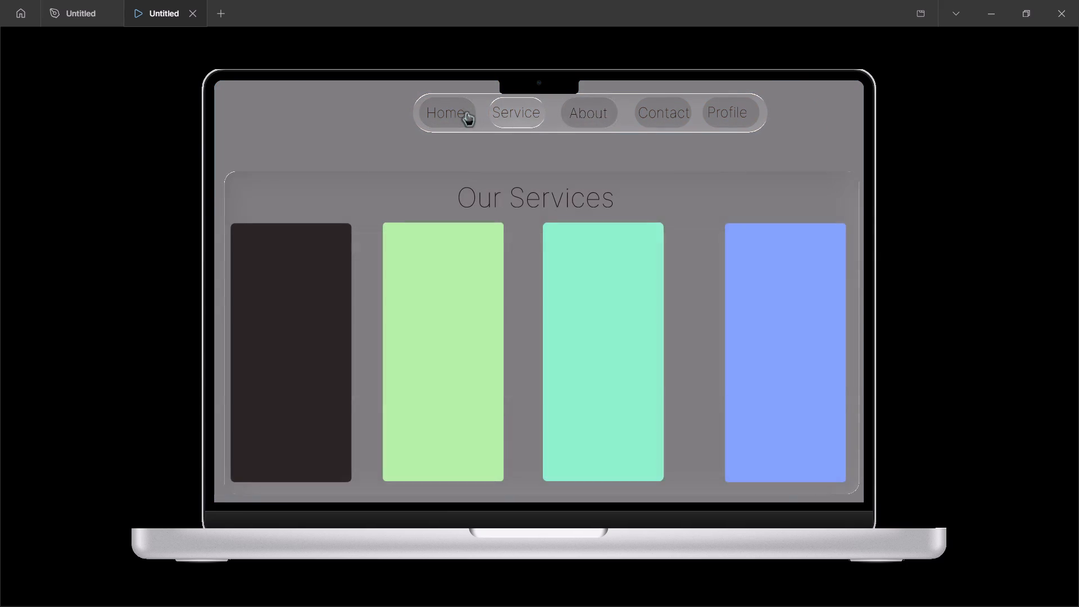
left_click(466, 112)
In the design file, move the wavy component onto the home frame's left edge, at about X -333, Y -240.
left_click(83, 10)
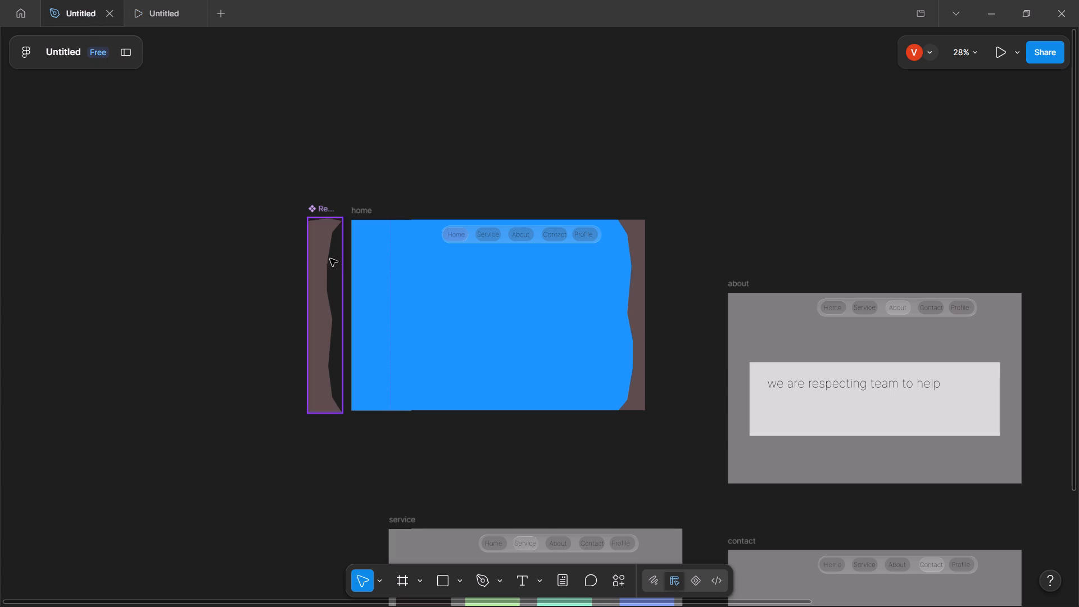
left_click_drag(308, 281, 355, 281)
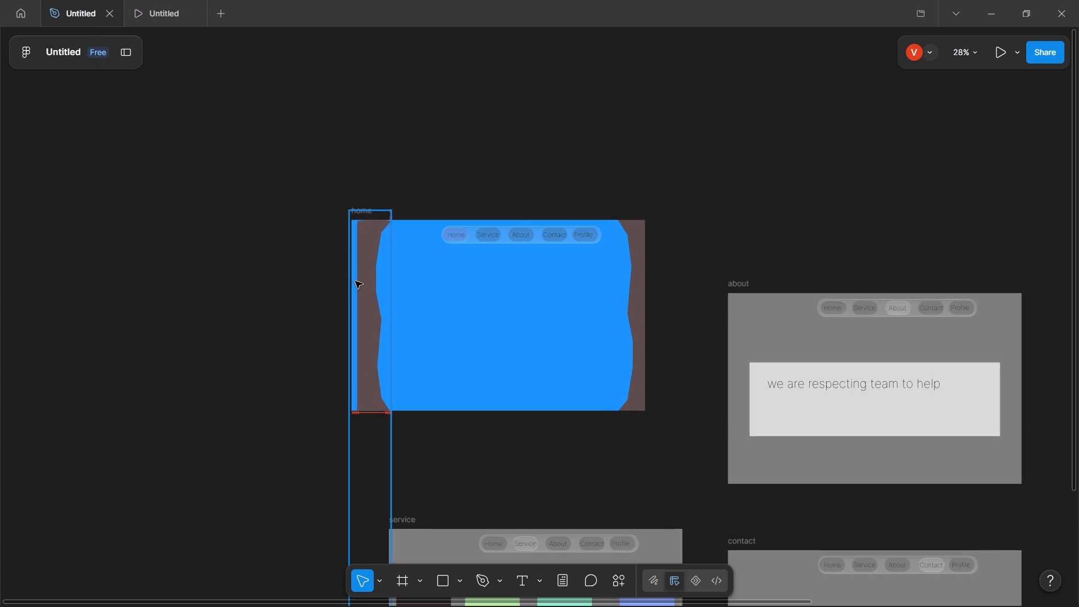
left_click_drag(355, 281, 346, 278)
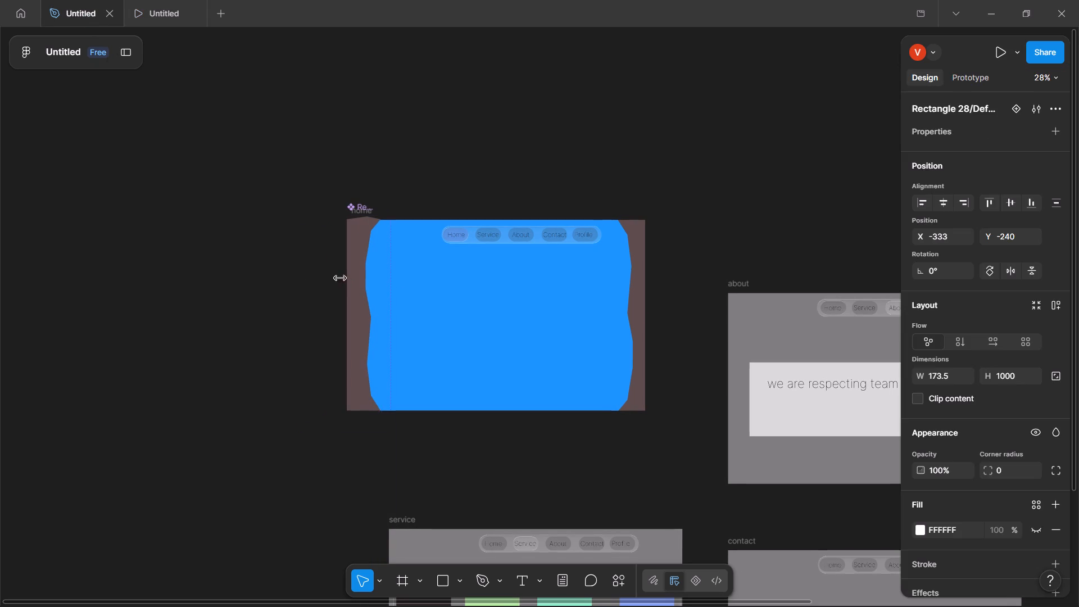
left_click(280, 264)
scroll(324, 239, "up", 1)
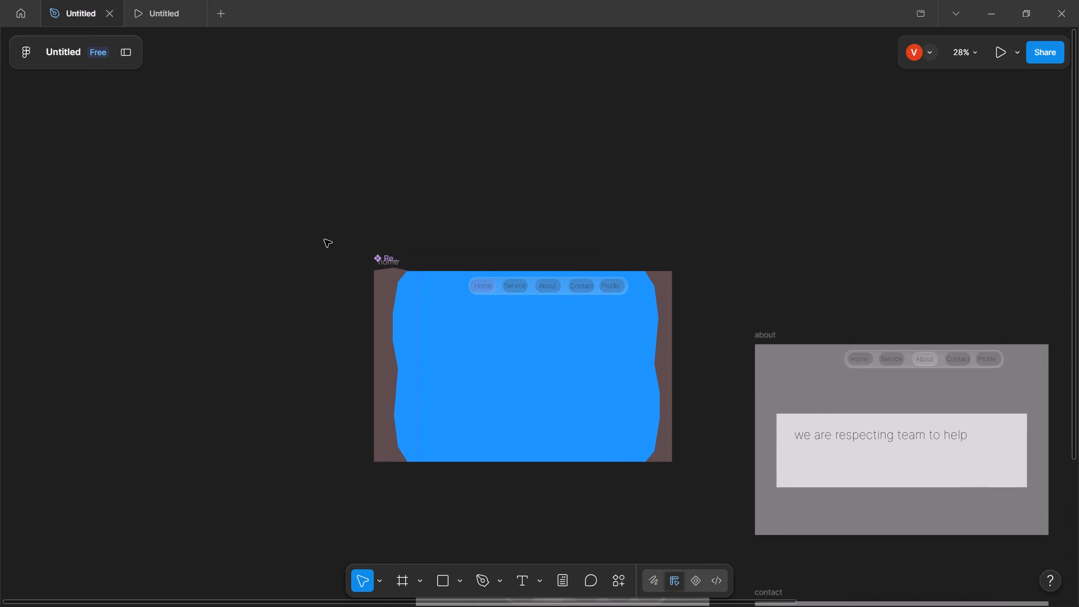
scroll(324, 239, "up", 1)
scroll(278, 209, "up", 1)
Return to the prototype preview and examine the left side of the home page for the wavy shape.
left_click(163, 21)
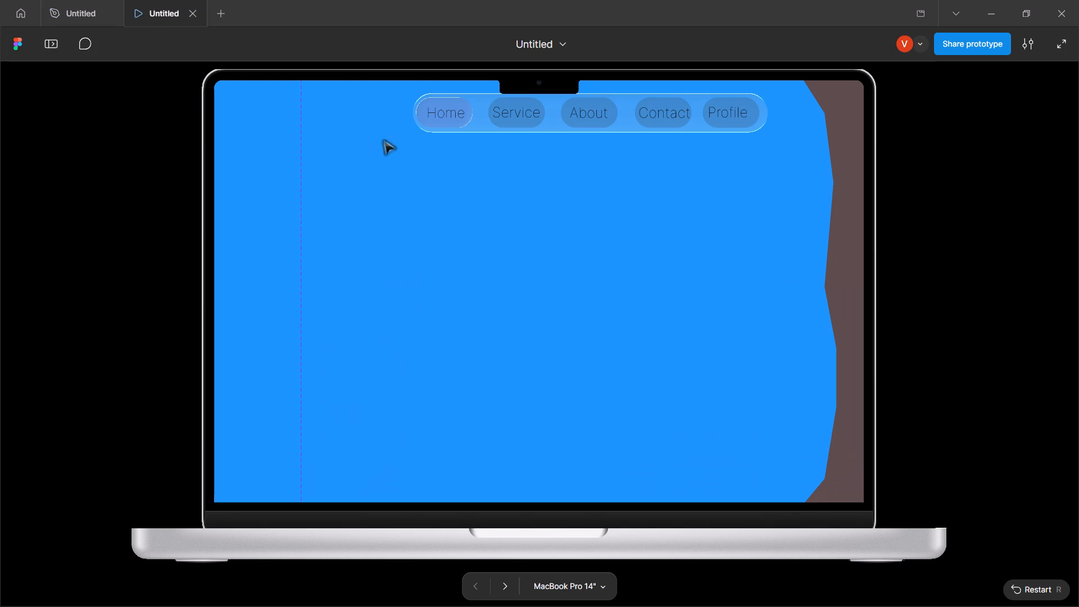
left_click(462, 116)
triple_click(112, 261)
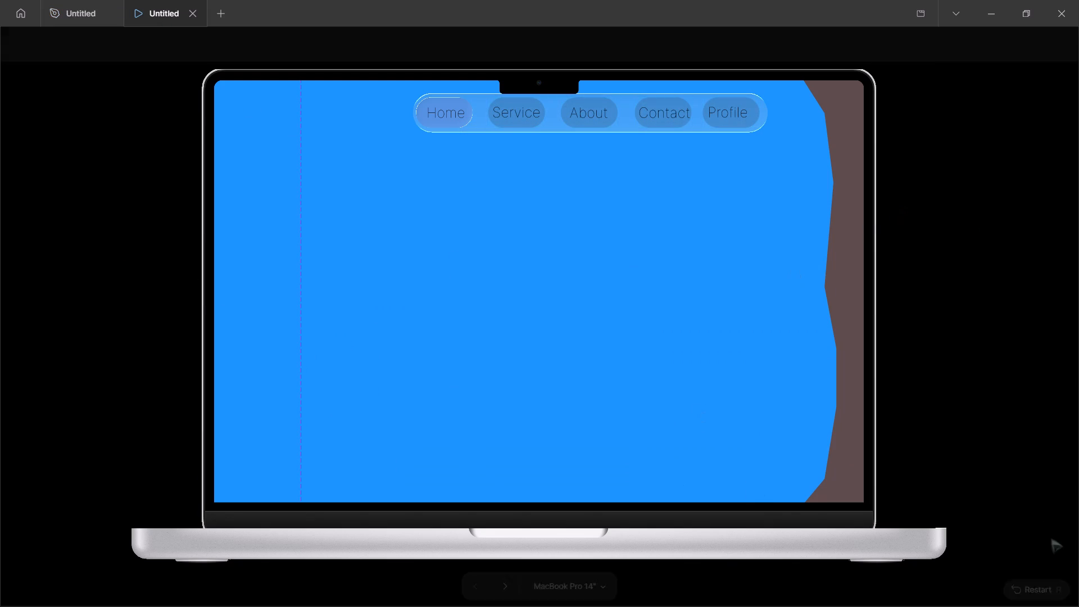
left_click_drag(1044, 564, 1037, 596)
left_click_drag(1003, 596, 1001, 606)
left_click(982, 545)
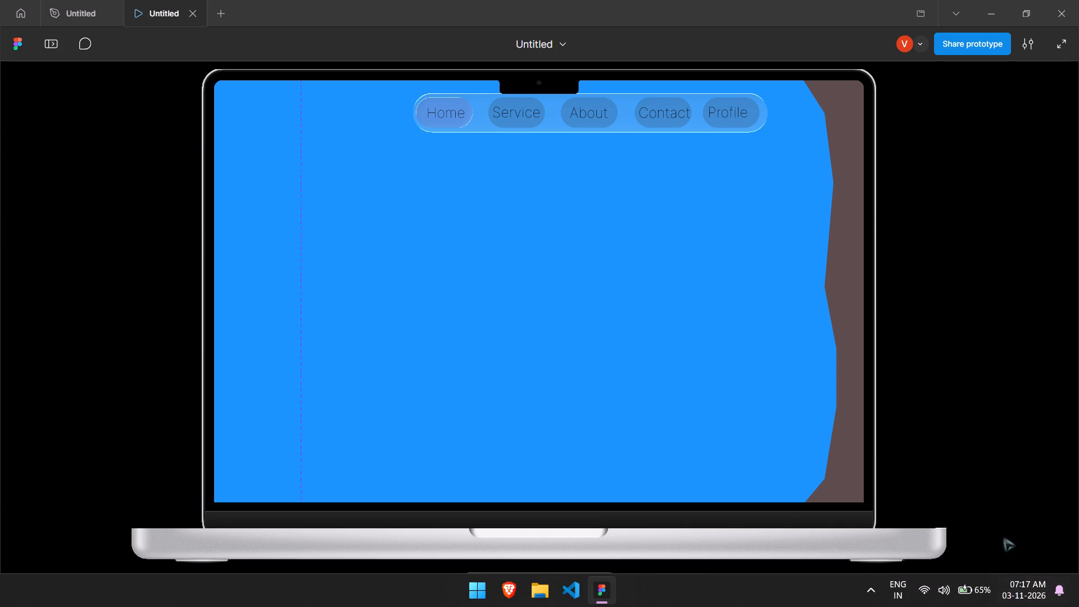
double_click(1025, 592)
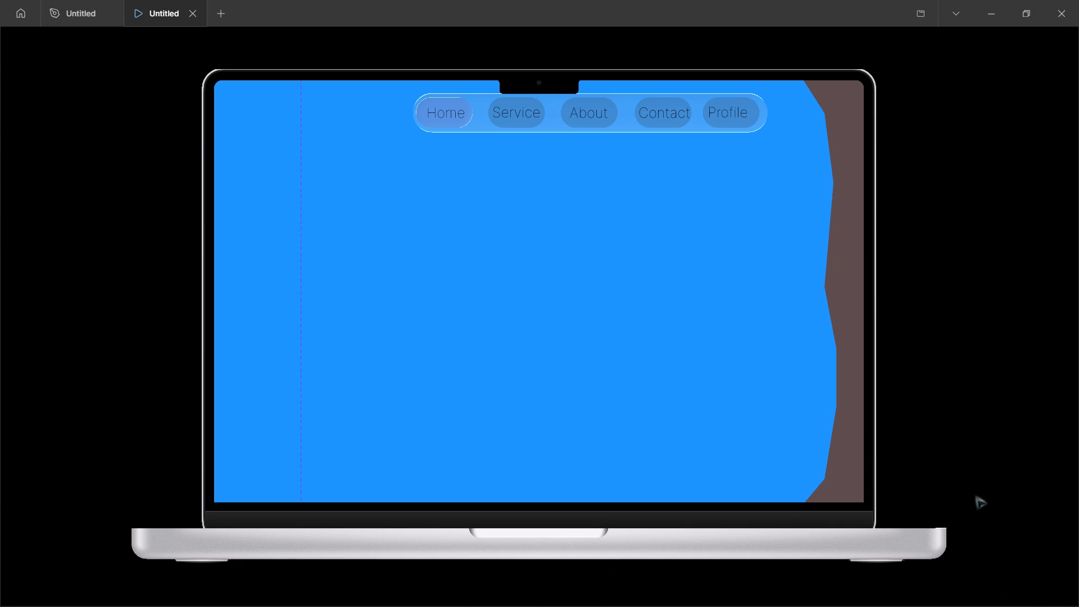
left_click(408, 244)
left_click(268, 243)
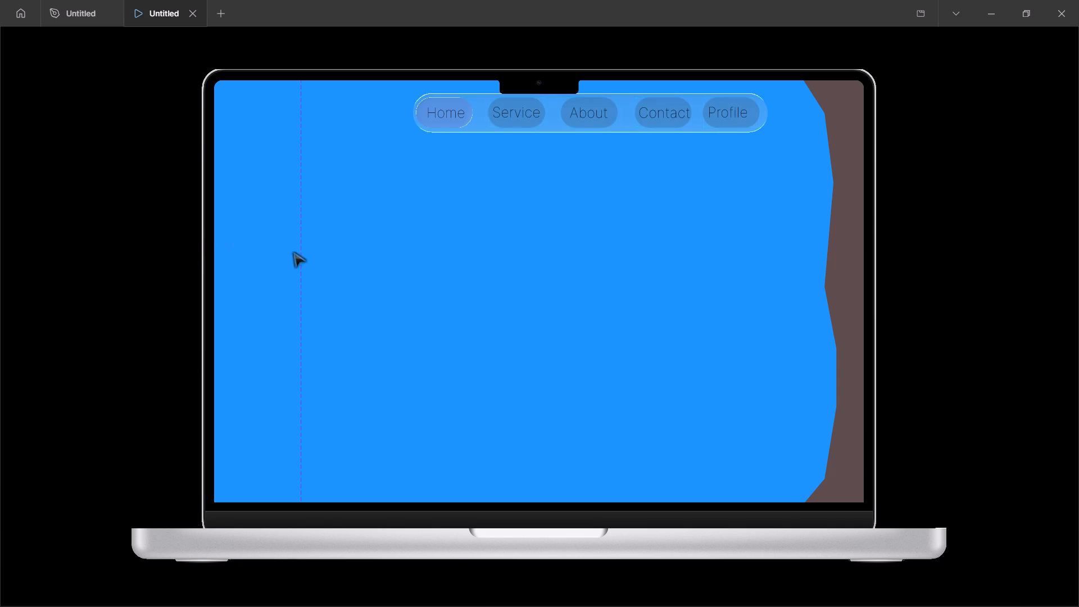
left_click(293, 252)
left_click_drag(264, 205, 232, 255)
left_click(238, 235)
Check the Service, About and Contact pages in the preview and go back to Home.
left_click(497, 107)
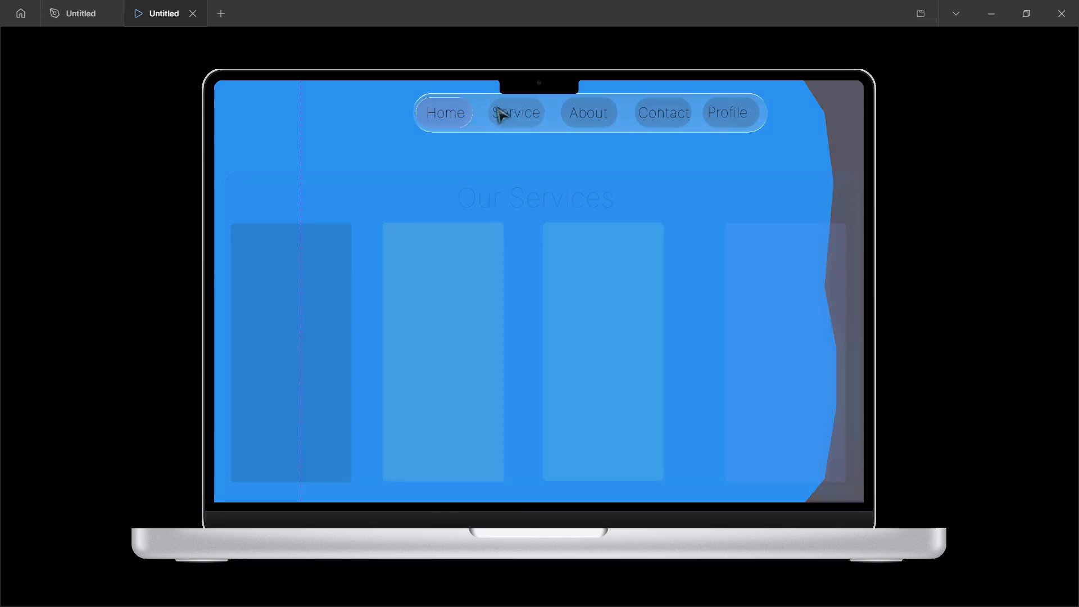
left_click(574, 108)
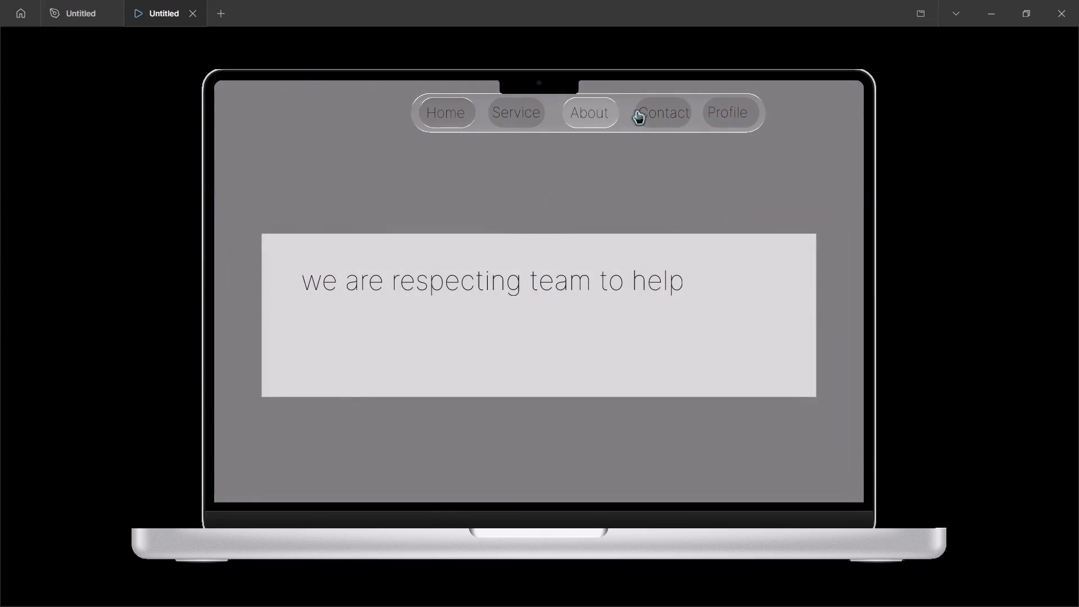
left_click(655, 110)
left_click(436, 112)
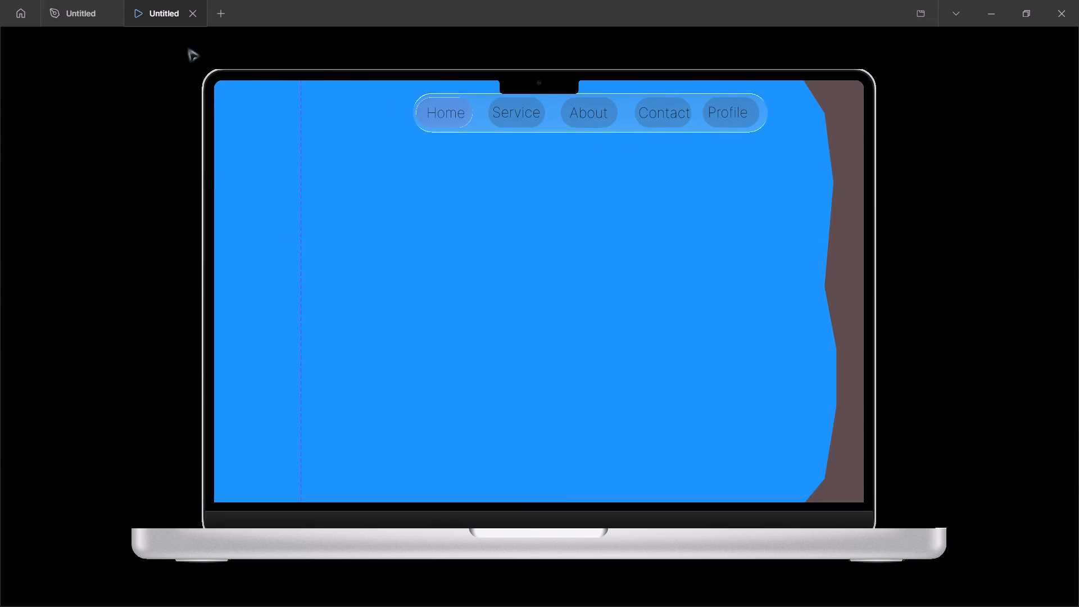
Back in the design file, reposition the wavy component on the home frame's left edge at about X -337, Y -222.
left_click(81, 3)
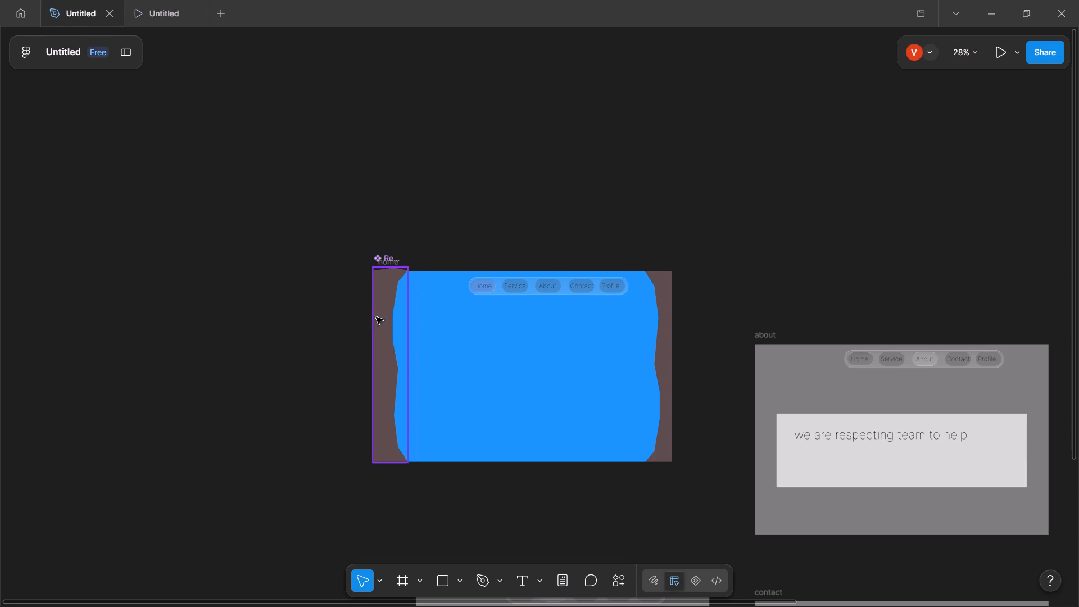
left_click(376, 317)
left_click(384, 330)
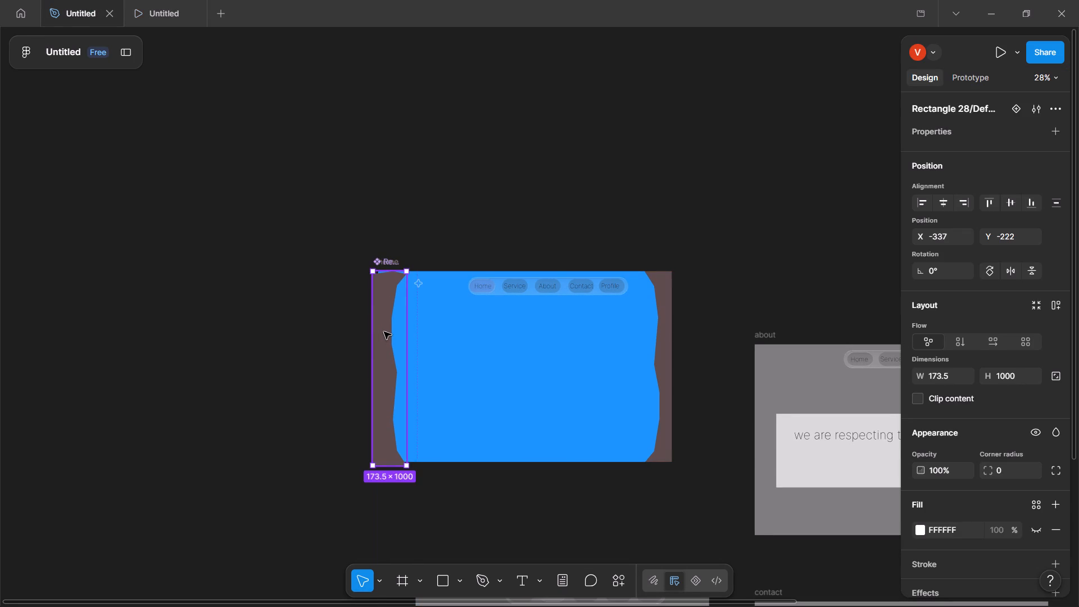
Undo the wavy component's moves until its two-variant set is back over the home frame's left edge.
key("ctrl+z")
key("ctrl+z")
key("ctrl+z")
key("ctrl+z")
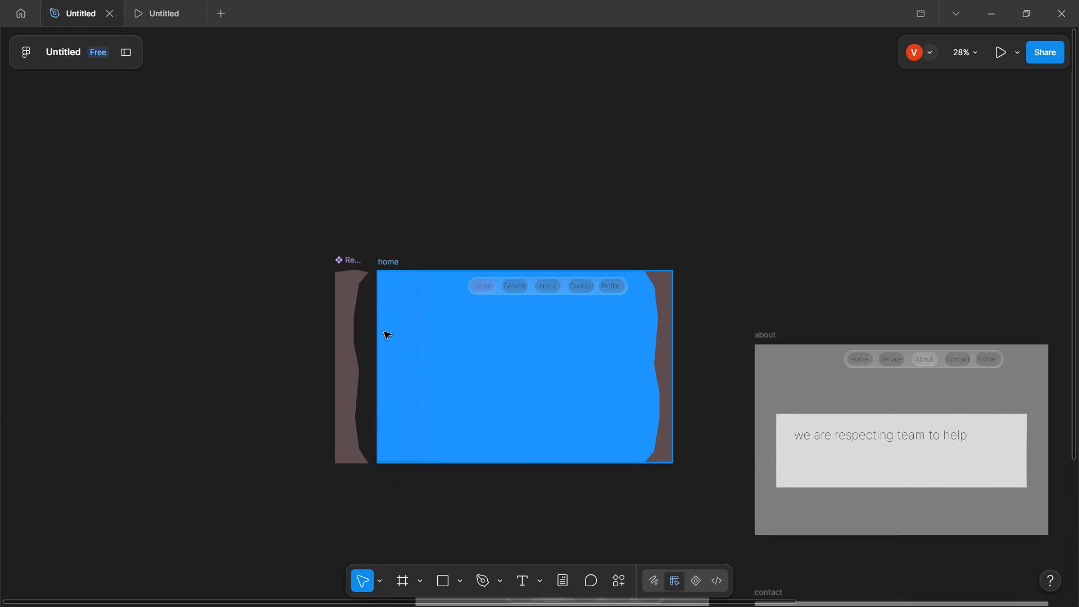
key("ctrl+z")
key("ctrl+z")
key("ctrl+z")
key("ctrl+z")
key("ctrl+z")
key("ctrl+z")
key("ctrl+z")
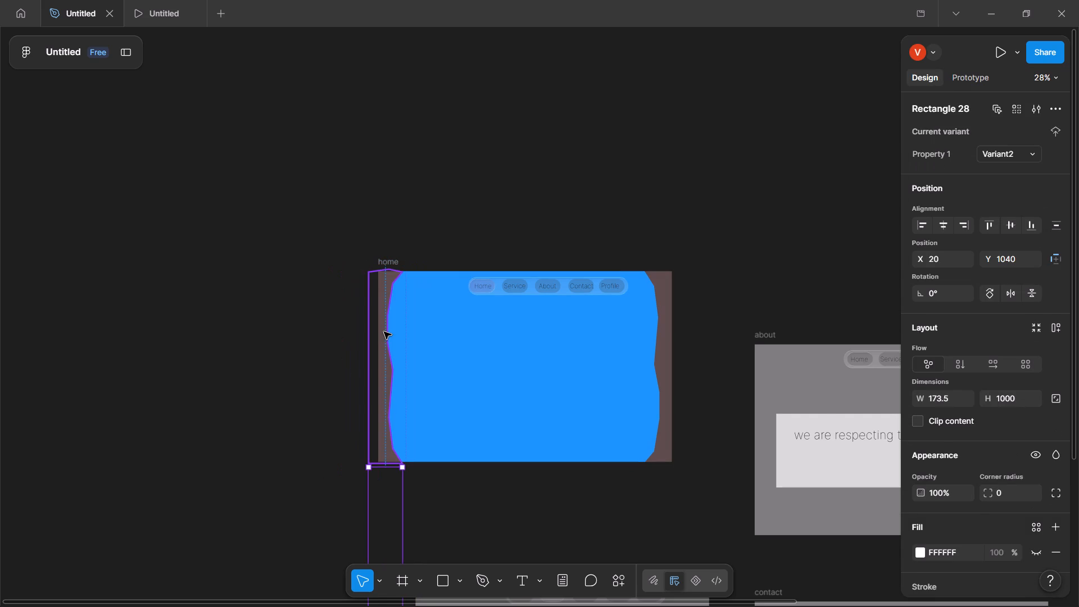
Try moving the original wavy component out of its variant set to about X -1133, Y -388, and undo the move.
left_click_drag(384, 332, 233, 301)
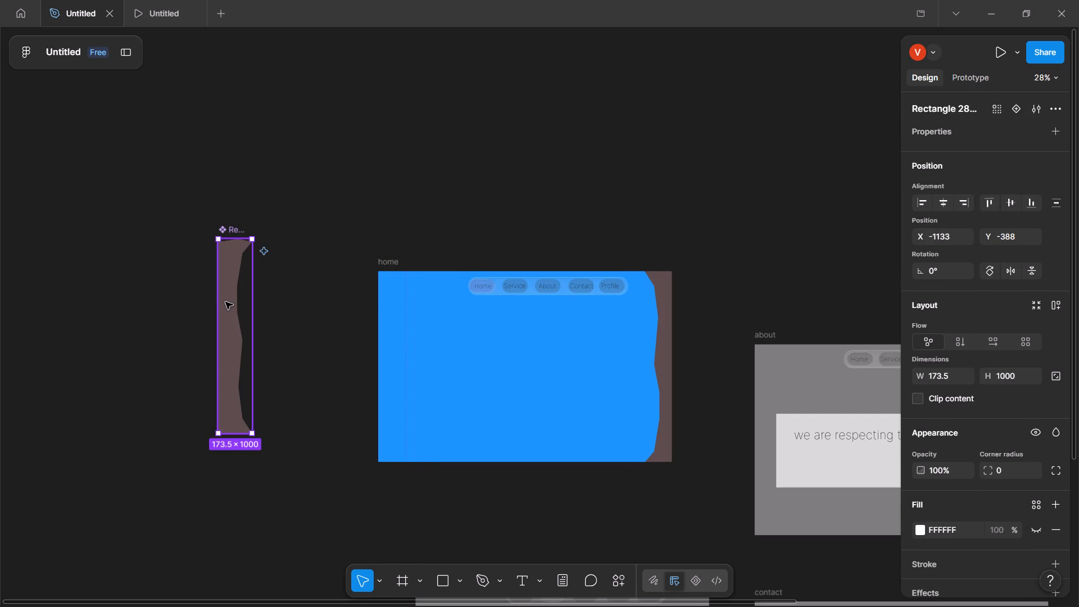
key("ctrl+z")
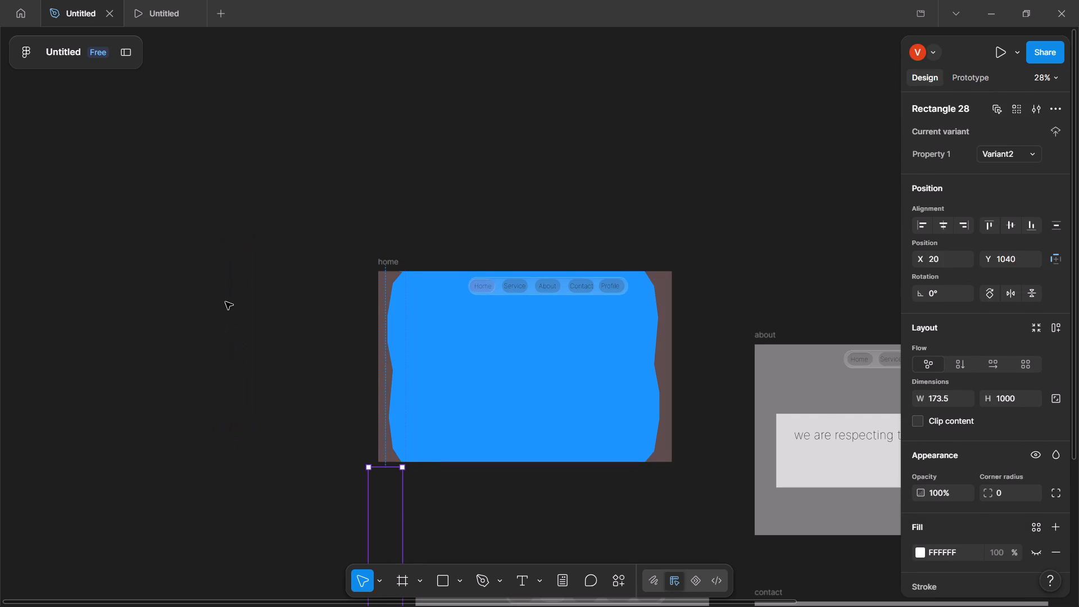
Undo the added variant and the component creation so the left wavy shape is a plain vector path in the home frame.
key("ctrl+z")
key("ctrl+z")
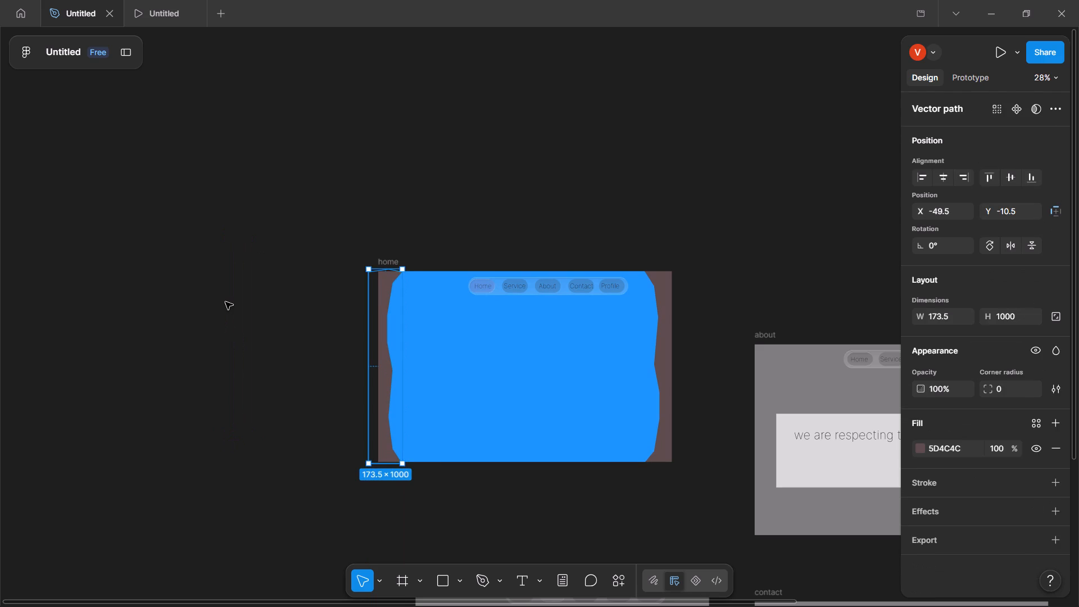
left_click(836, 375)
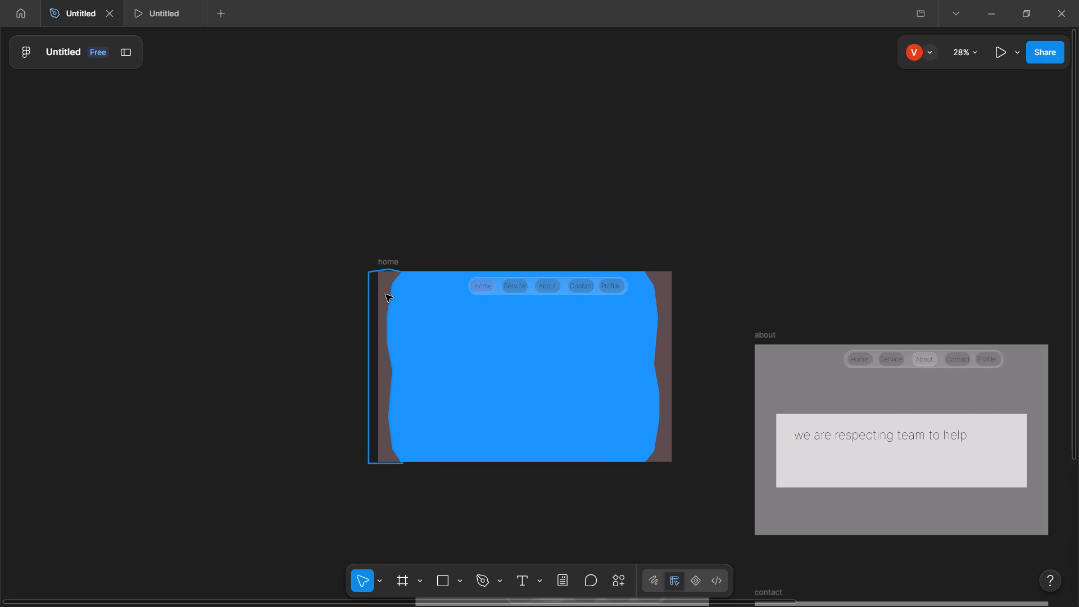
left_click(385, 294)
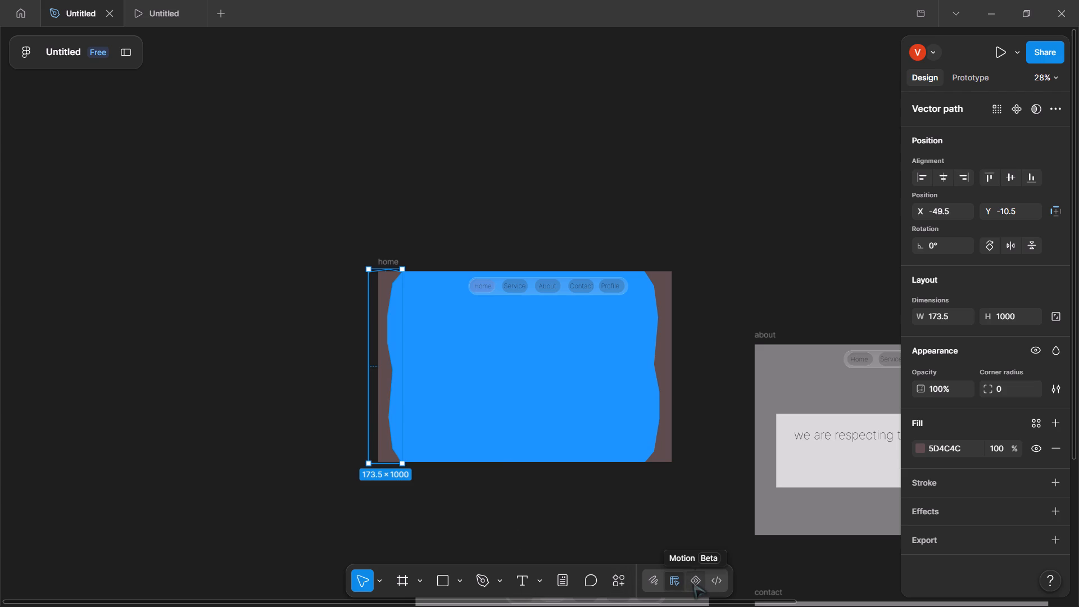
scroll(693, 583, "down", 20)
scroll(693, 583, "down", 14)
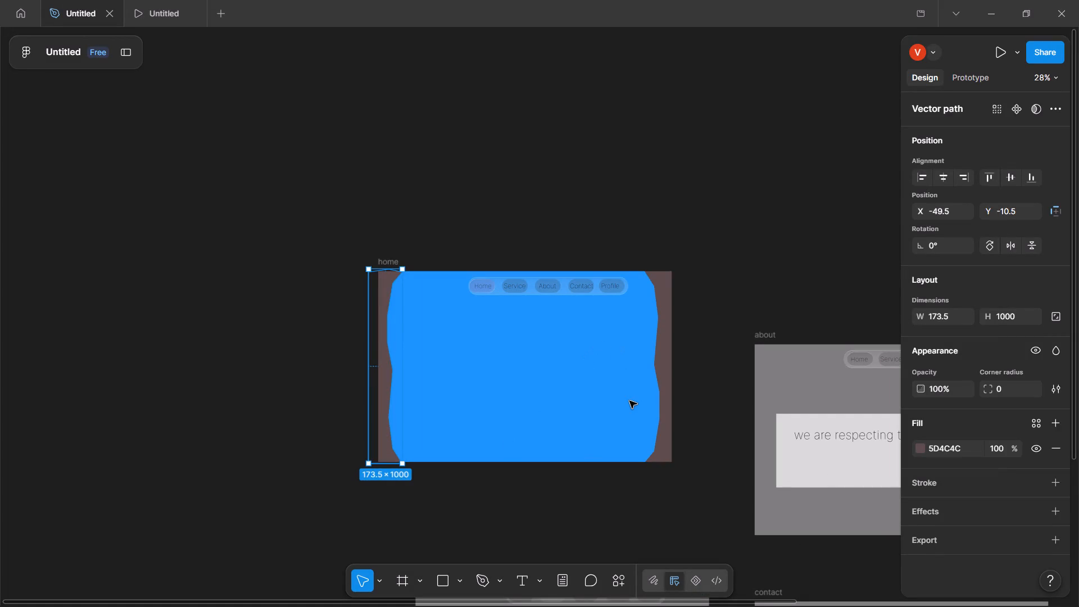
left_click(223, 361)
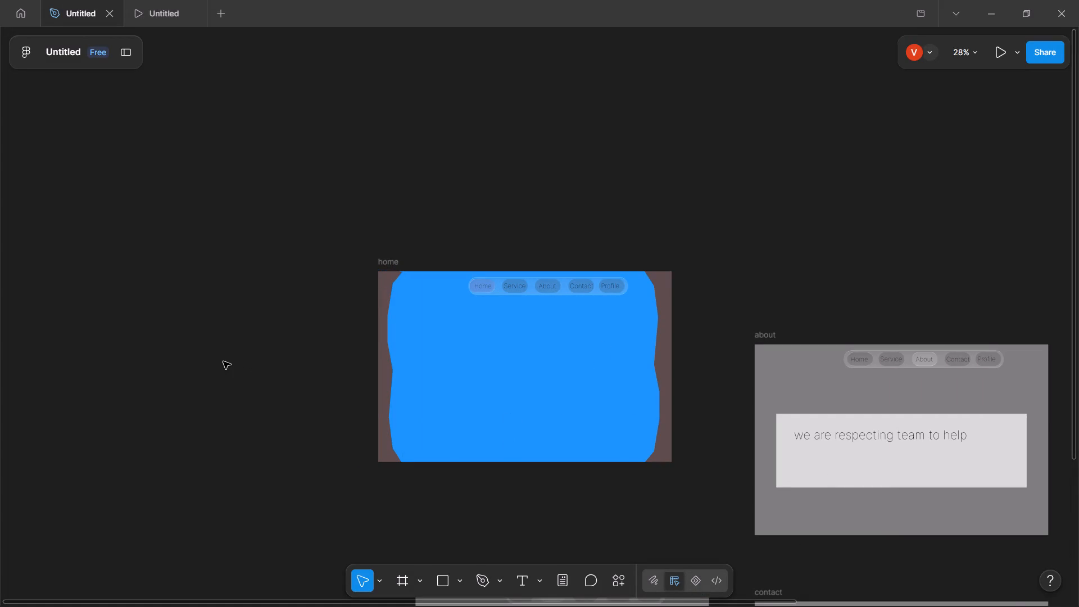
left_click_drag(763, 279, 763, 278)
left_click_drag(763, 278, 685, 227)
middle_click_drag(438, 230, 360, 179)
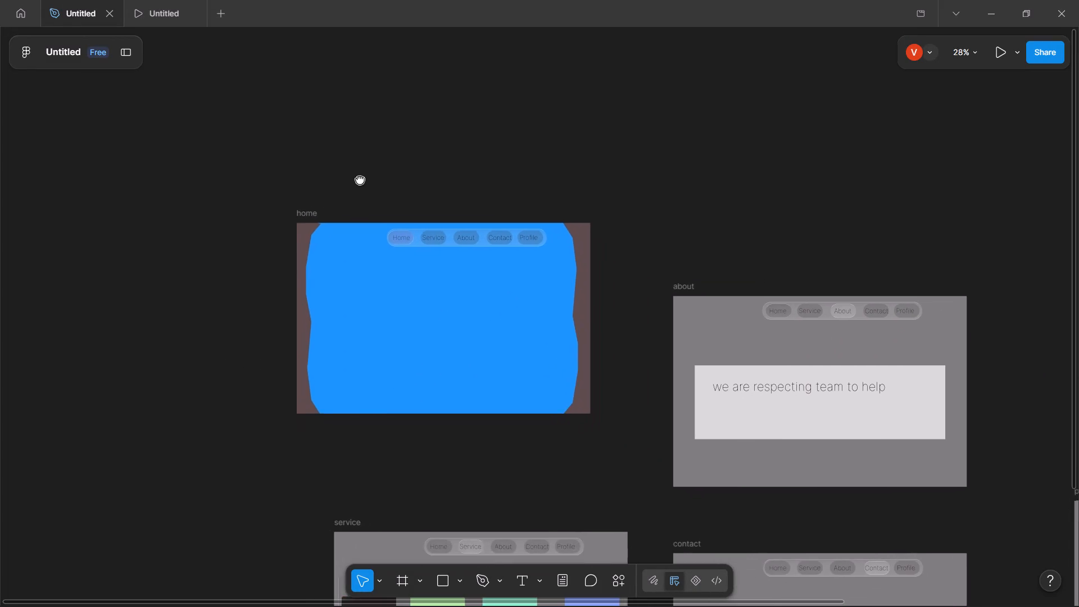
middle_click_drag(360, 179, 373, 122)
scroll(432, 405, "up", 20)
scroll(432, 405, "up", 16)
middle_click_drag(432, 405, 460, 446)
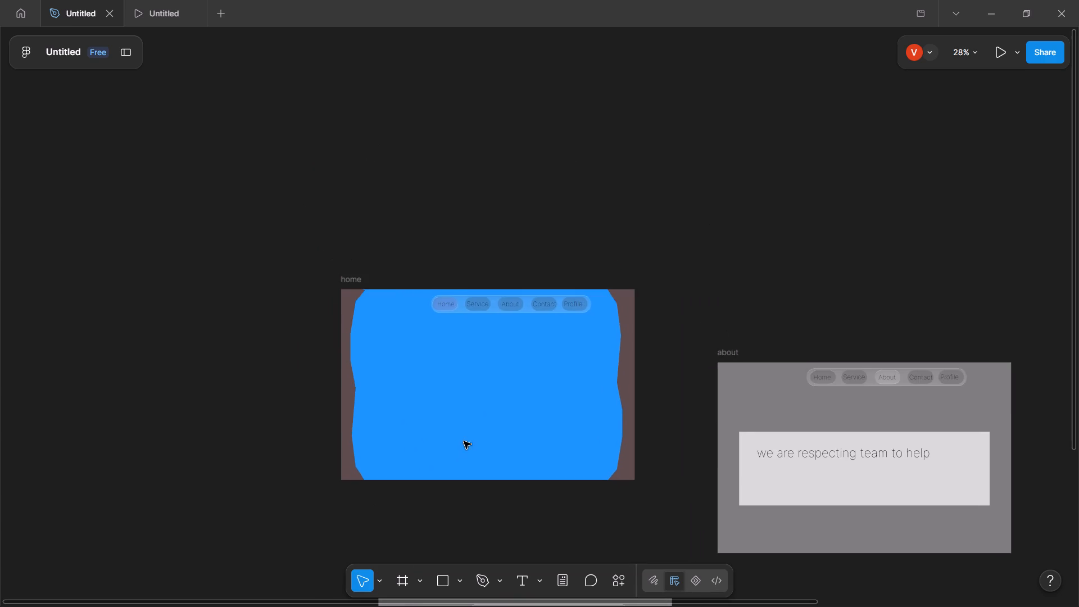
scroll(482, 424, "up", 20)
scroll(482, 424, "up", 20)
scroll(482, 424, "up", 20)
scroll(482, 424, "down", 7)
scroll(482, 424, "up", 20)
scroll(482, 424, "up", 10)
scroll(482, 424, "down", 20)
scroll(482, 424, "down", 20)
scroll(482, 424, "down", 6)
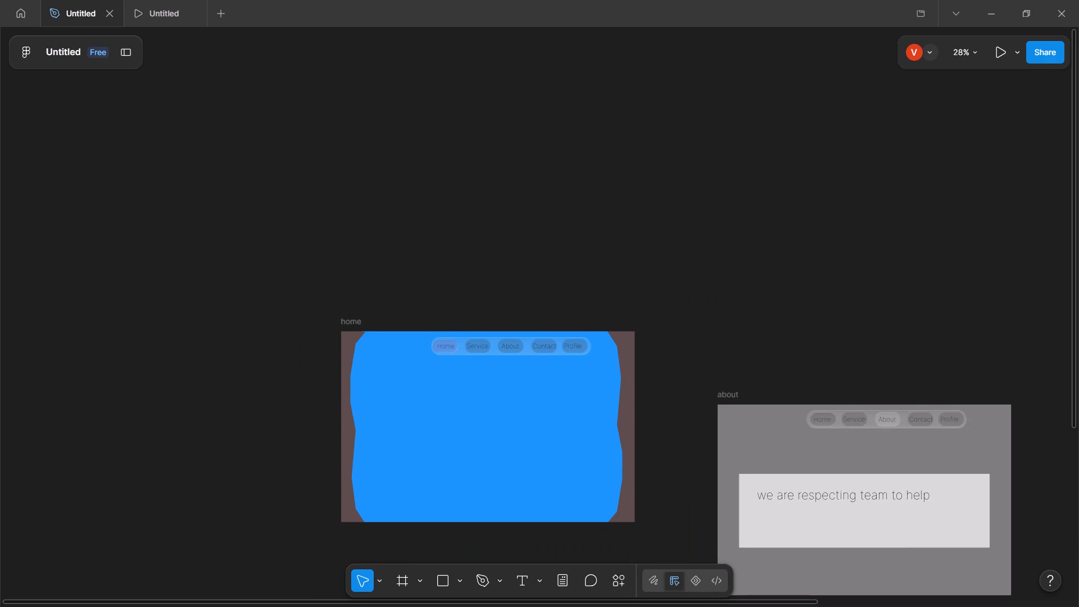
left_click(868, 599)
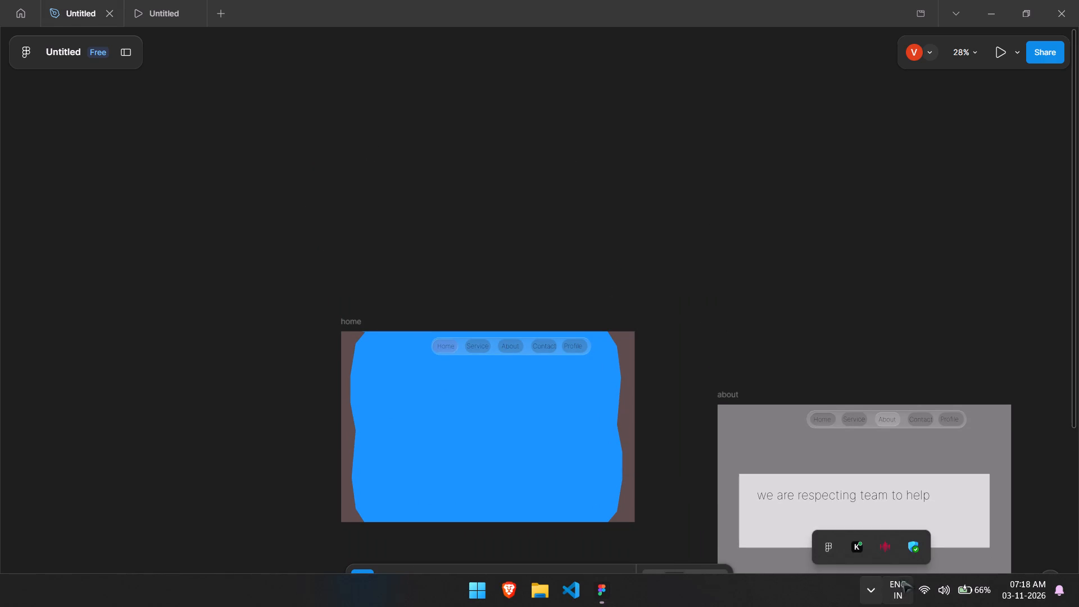
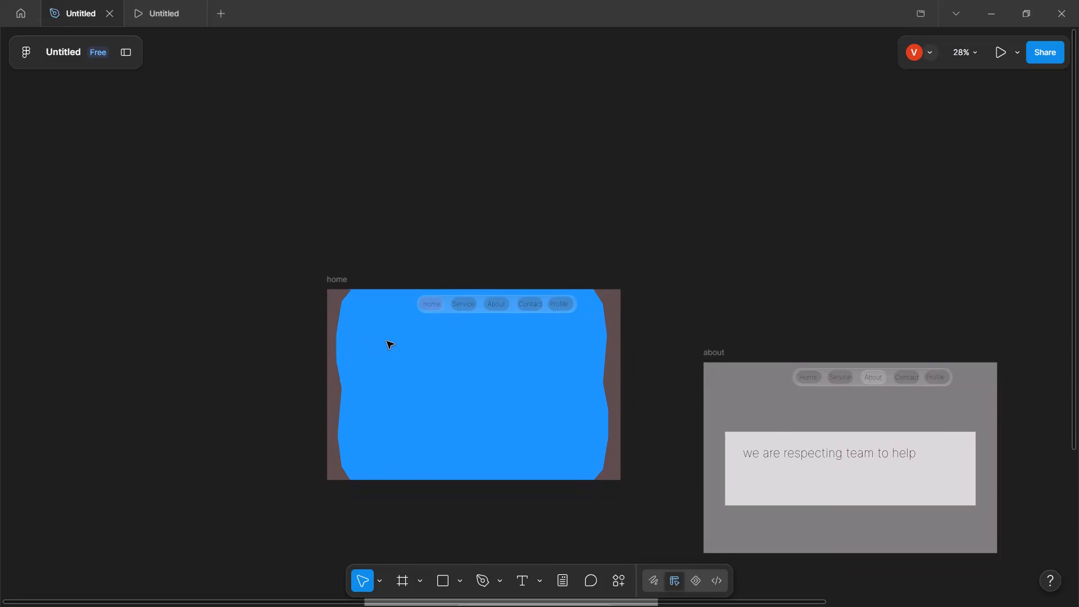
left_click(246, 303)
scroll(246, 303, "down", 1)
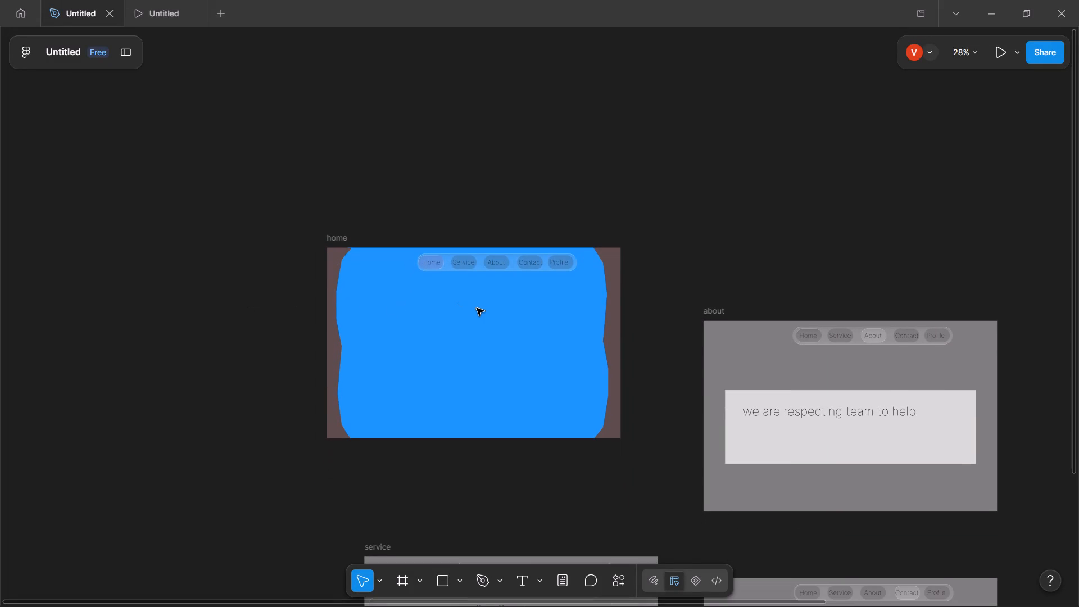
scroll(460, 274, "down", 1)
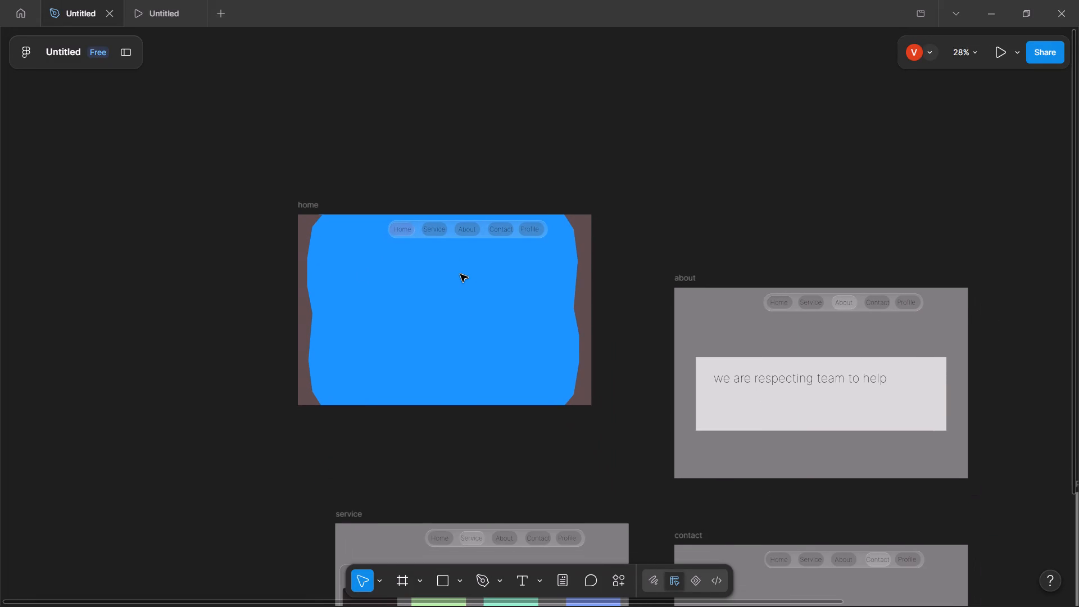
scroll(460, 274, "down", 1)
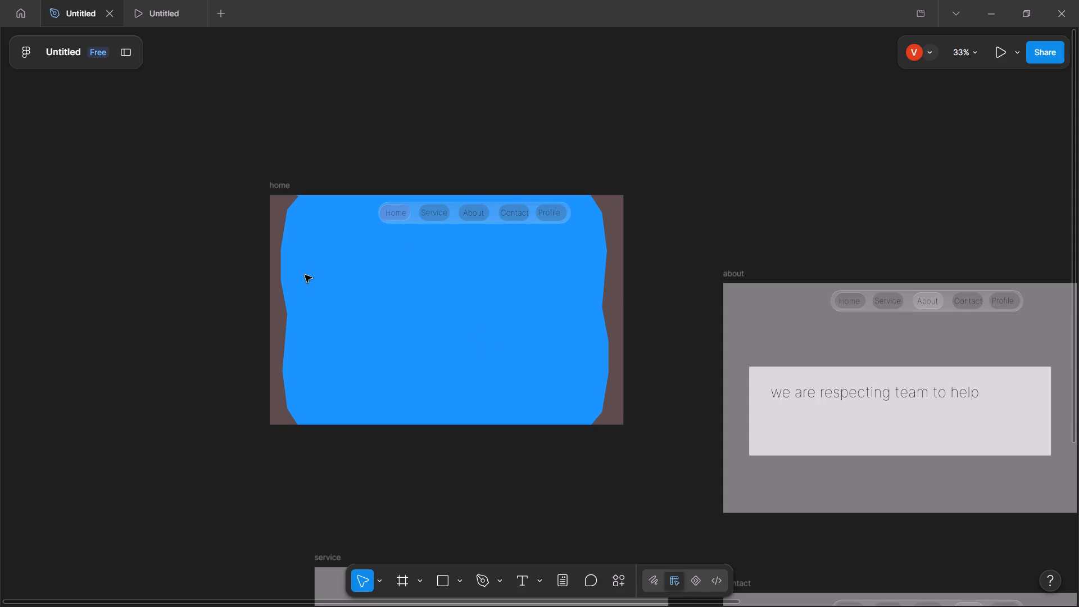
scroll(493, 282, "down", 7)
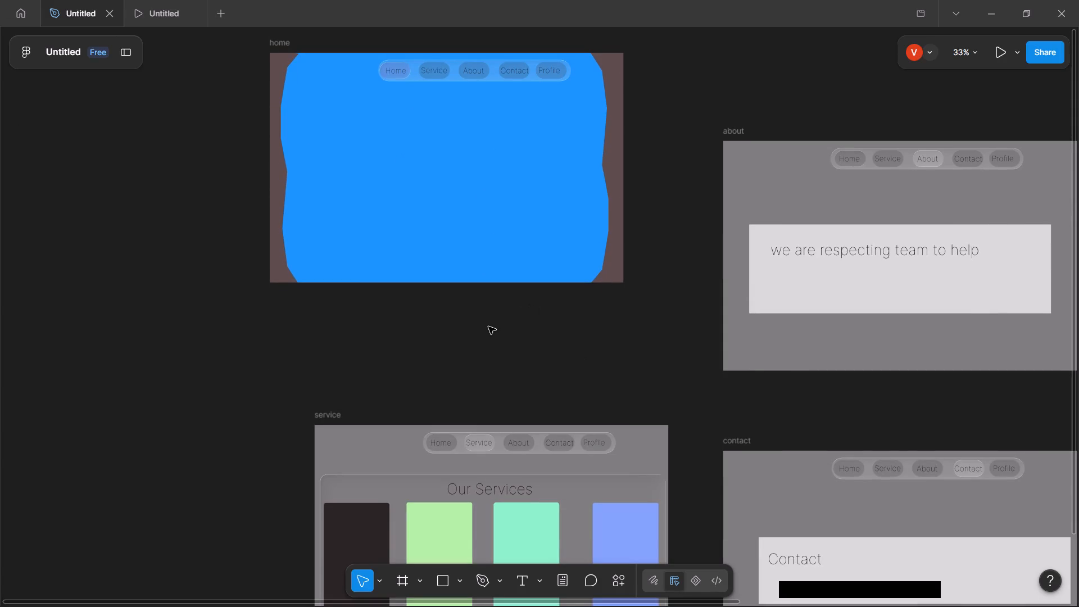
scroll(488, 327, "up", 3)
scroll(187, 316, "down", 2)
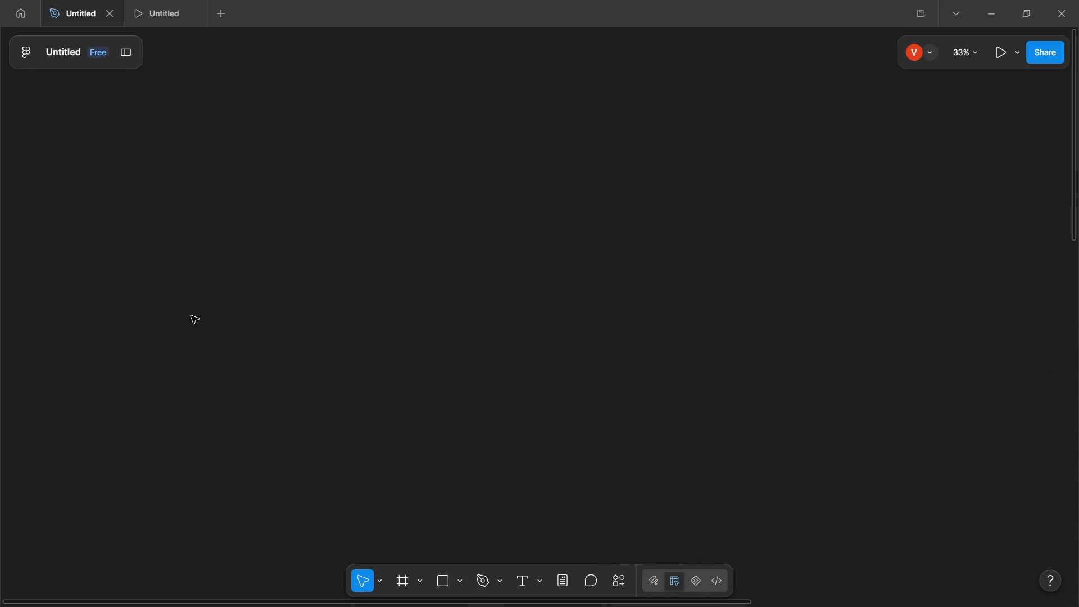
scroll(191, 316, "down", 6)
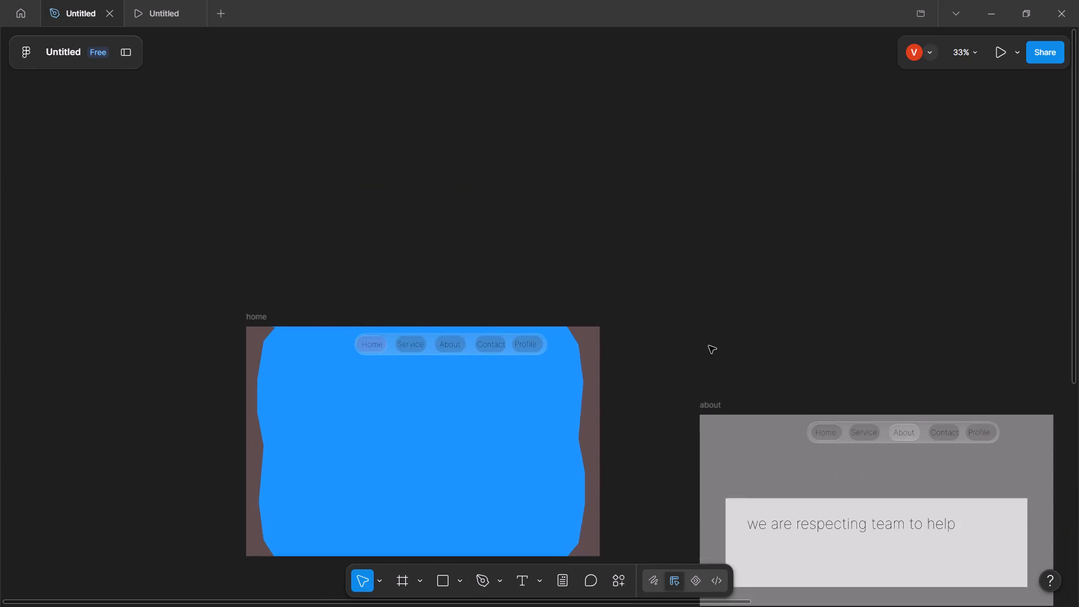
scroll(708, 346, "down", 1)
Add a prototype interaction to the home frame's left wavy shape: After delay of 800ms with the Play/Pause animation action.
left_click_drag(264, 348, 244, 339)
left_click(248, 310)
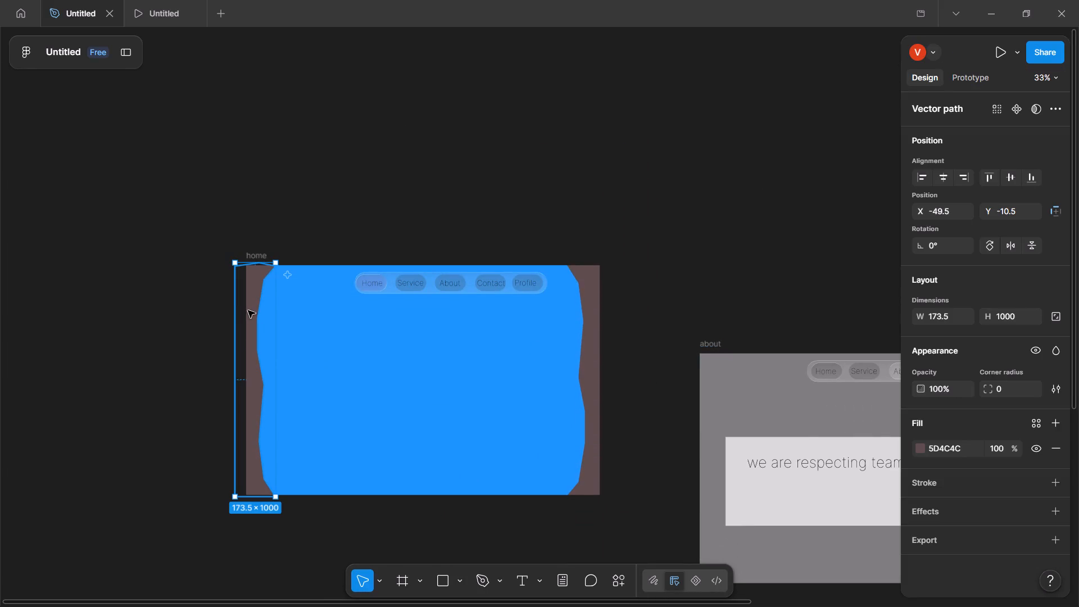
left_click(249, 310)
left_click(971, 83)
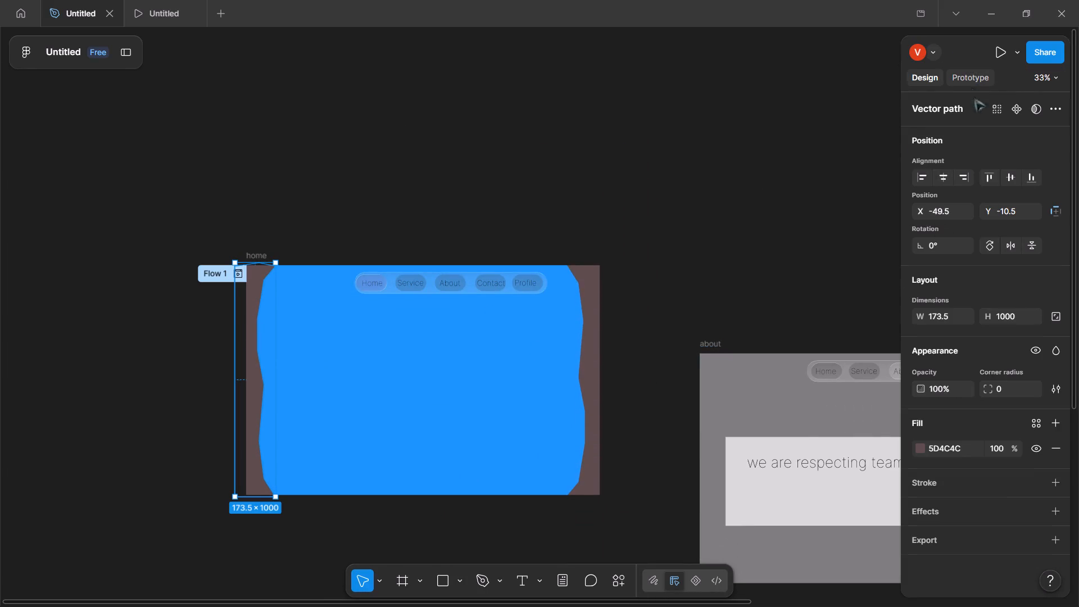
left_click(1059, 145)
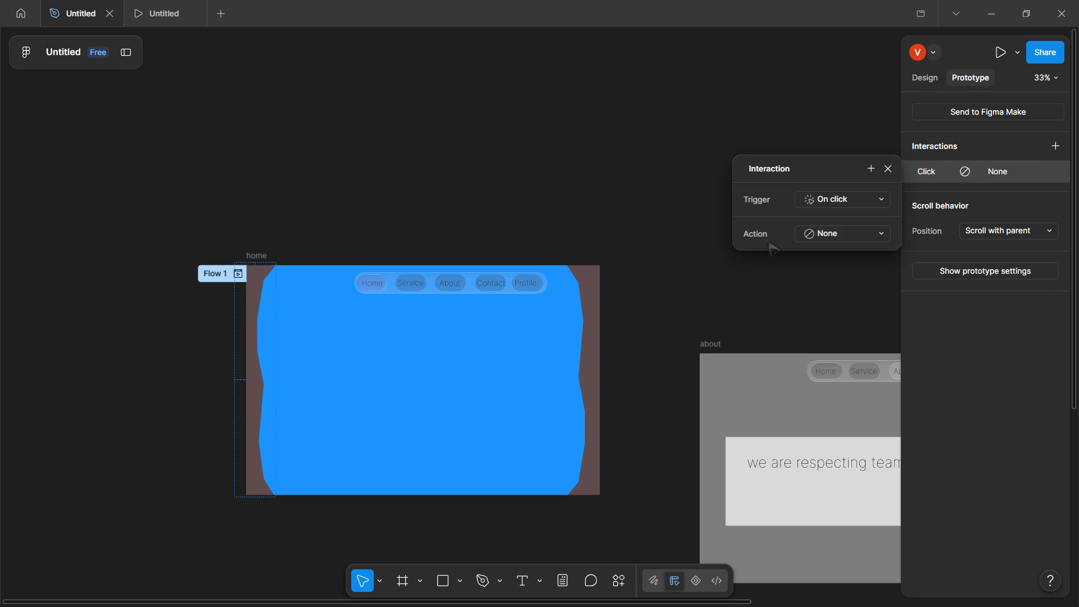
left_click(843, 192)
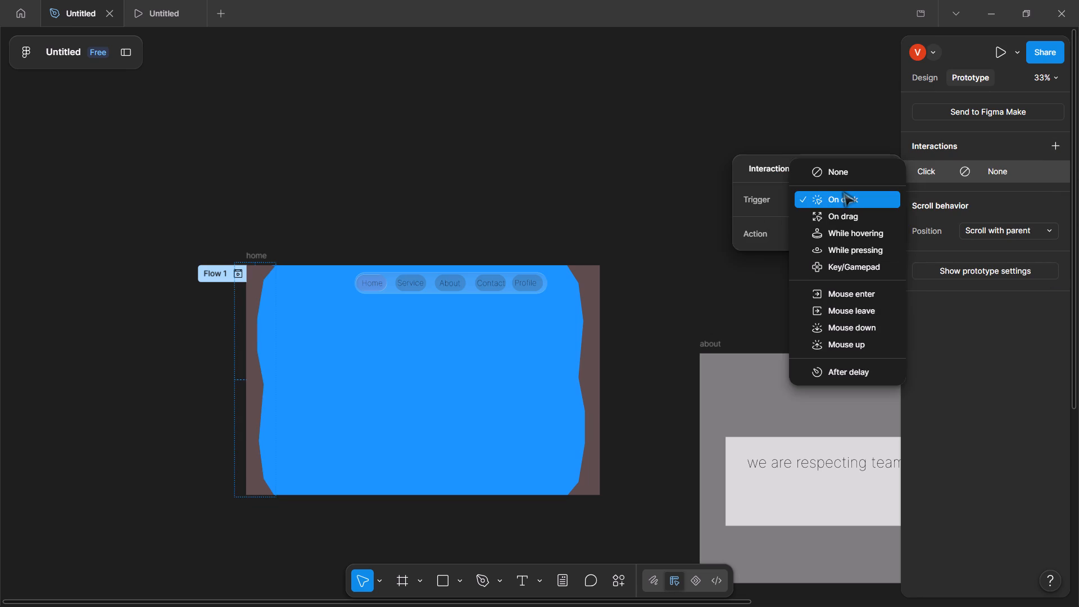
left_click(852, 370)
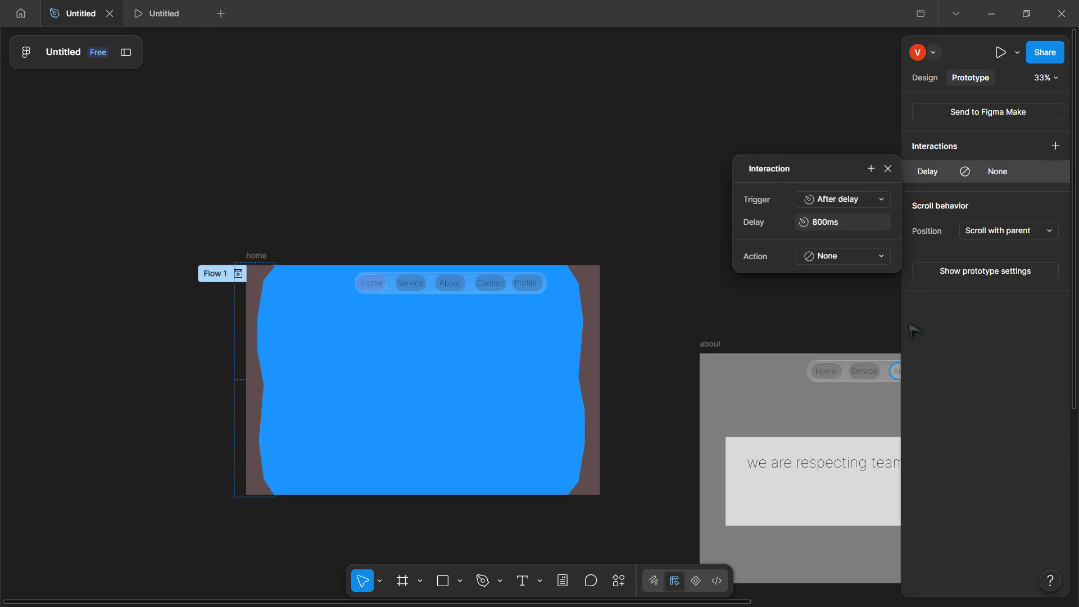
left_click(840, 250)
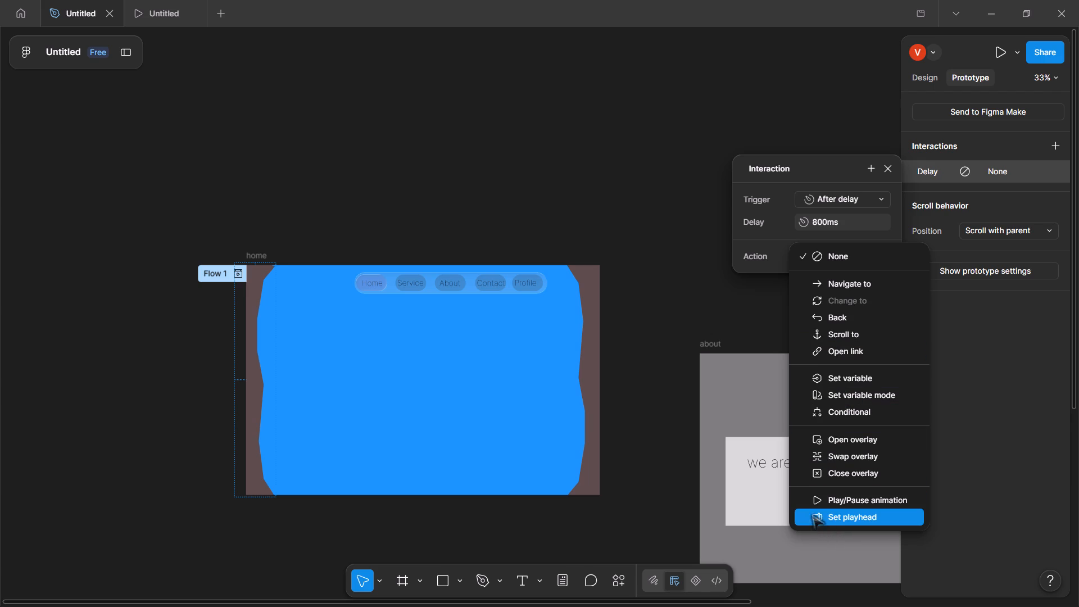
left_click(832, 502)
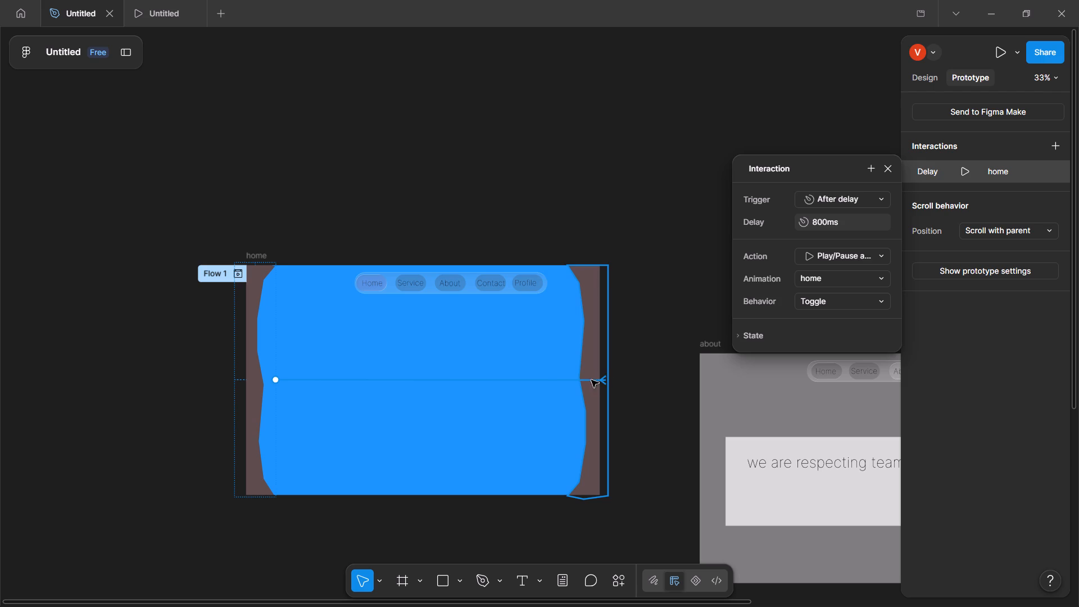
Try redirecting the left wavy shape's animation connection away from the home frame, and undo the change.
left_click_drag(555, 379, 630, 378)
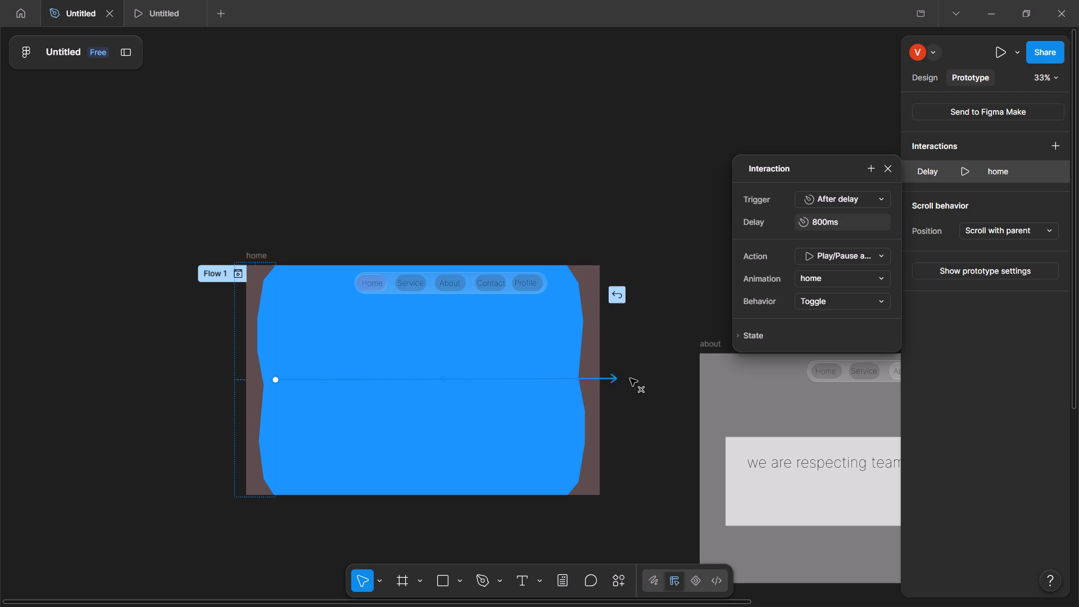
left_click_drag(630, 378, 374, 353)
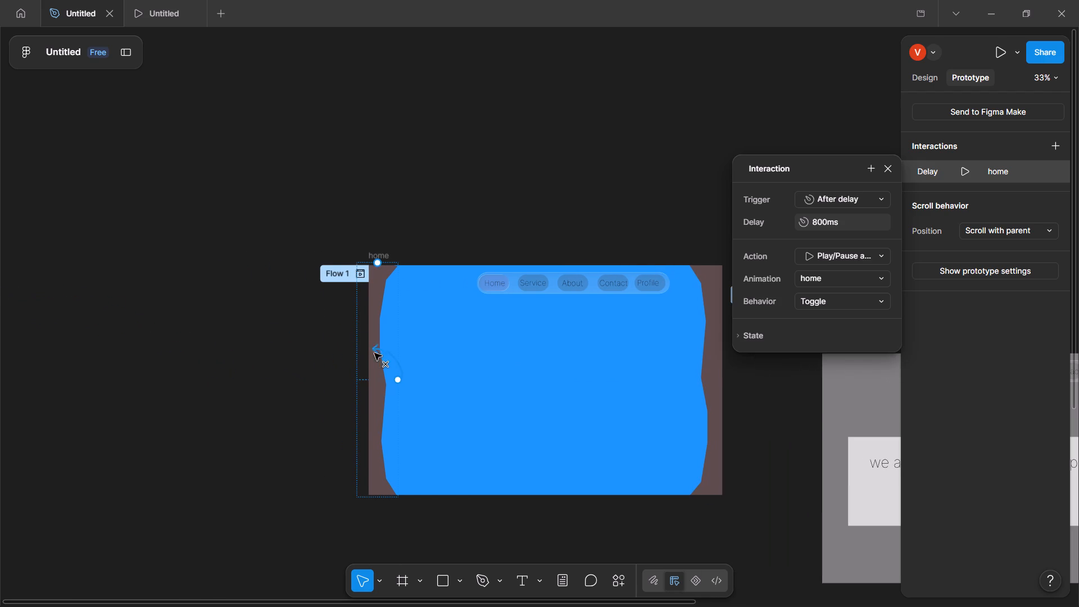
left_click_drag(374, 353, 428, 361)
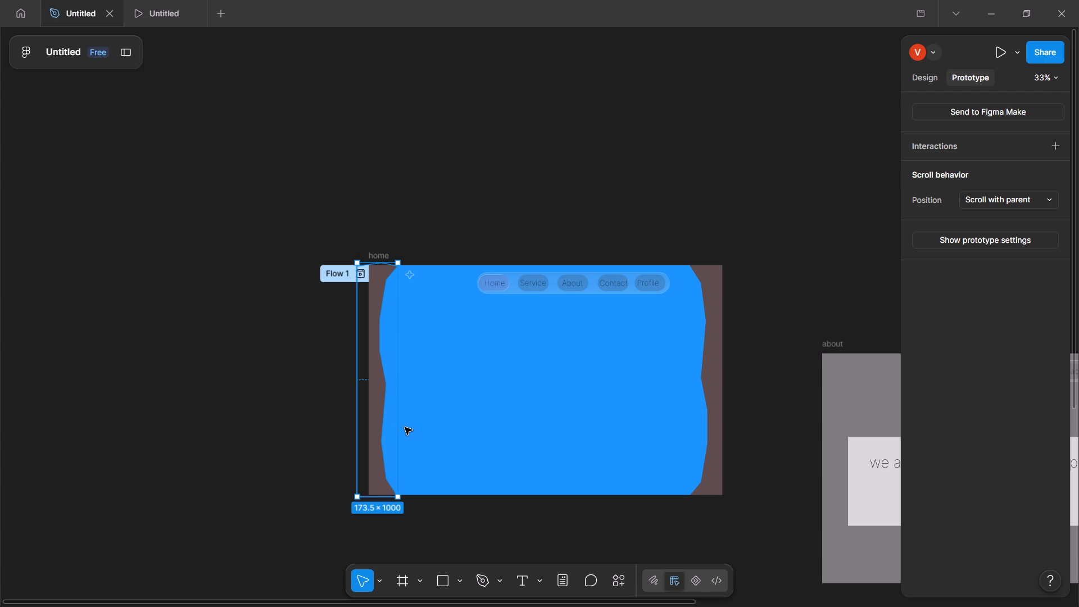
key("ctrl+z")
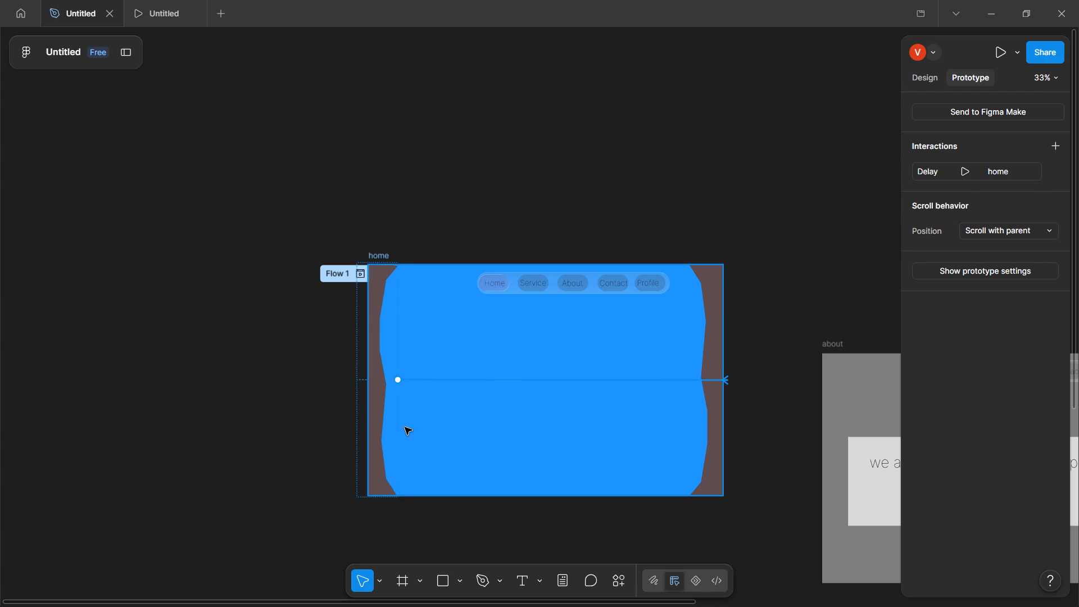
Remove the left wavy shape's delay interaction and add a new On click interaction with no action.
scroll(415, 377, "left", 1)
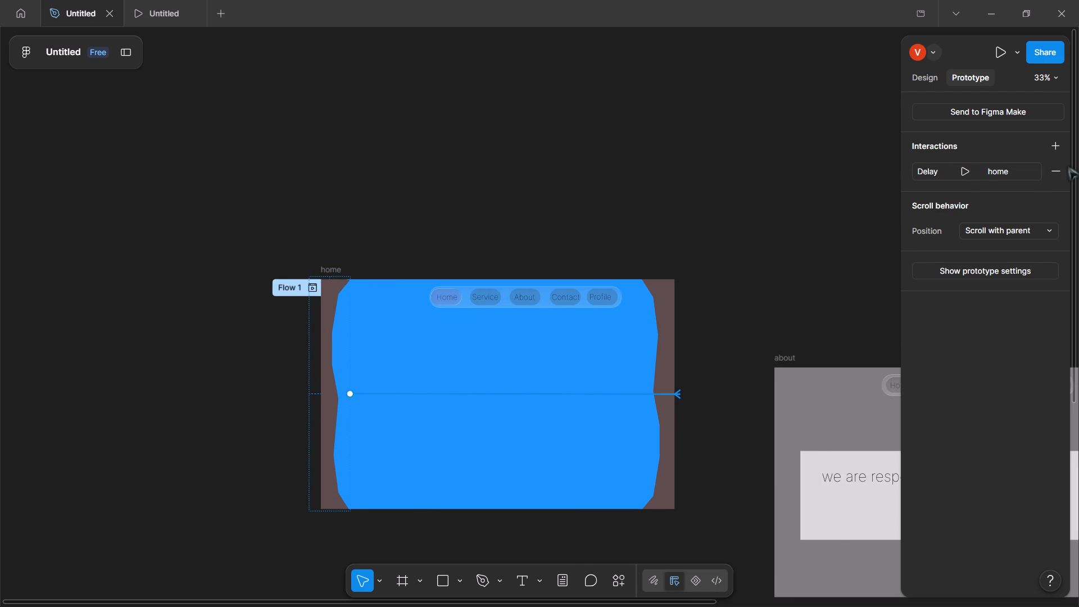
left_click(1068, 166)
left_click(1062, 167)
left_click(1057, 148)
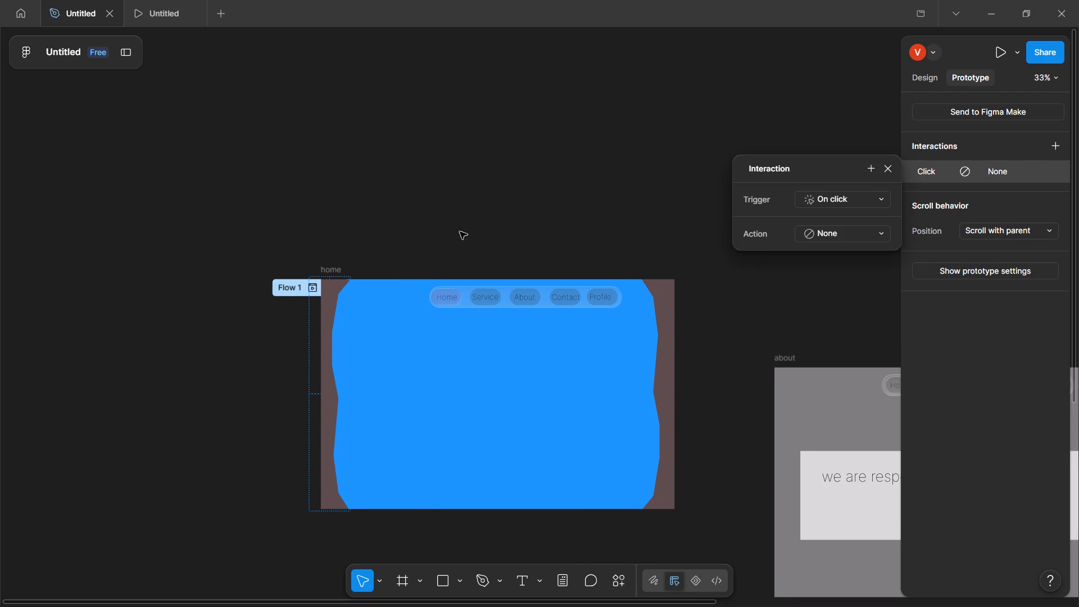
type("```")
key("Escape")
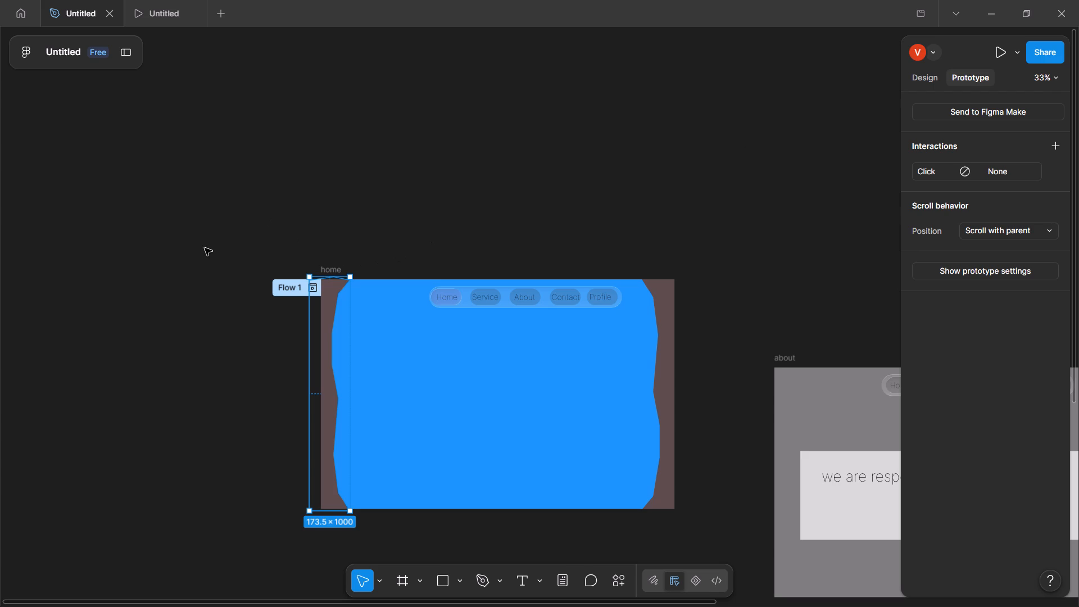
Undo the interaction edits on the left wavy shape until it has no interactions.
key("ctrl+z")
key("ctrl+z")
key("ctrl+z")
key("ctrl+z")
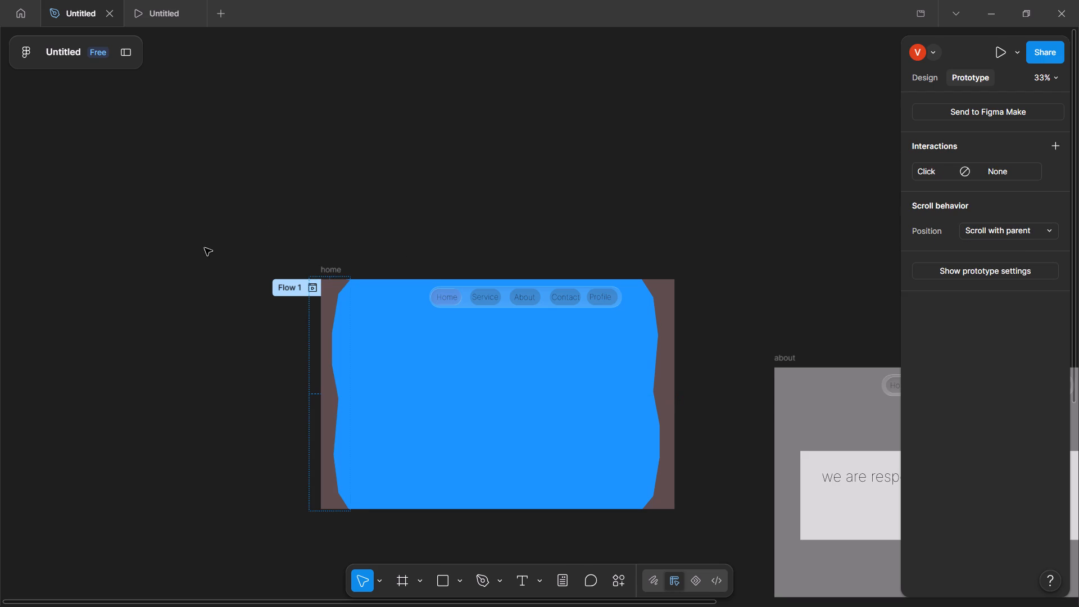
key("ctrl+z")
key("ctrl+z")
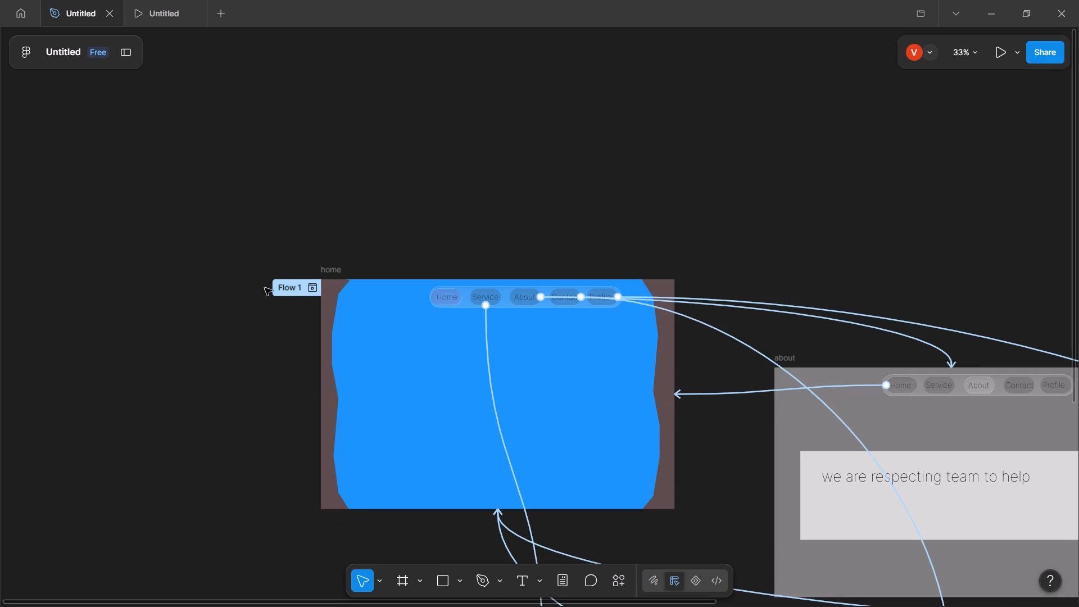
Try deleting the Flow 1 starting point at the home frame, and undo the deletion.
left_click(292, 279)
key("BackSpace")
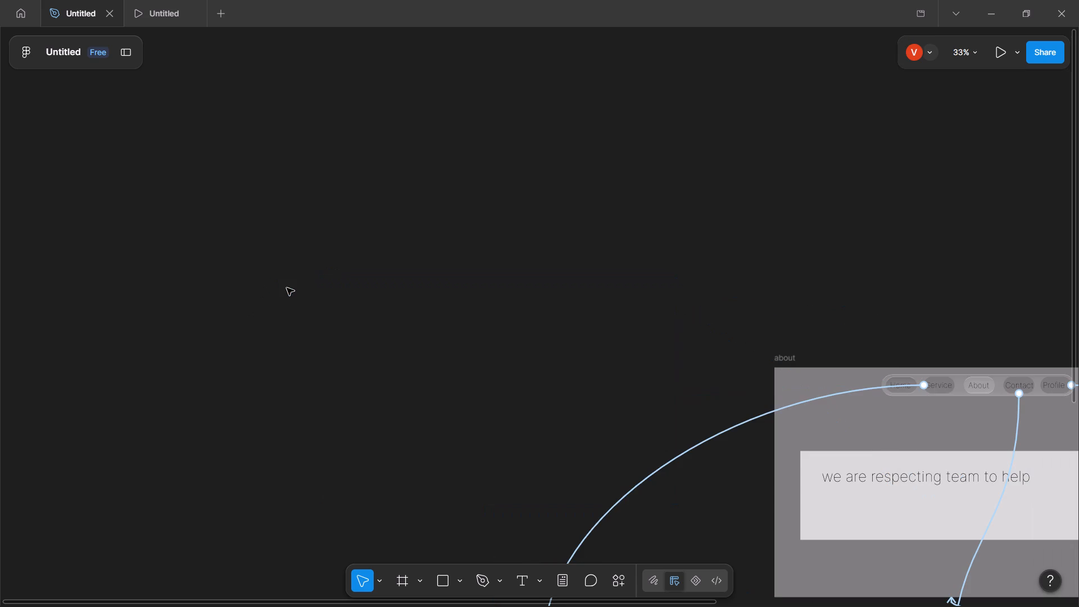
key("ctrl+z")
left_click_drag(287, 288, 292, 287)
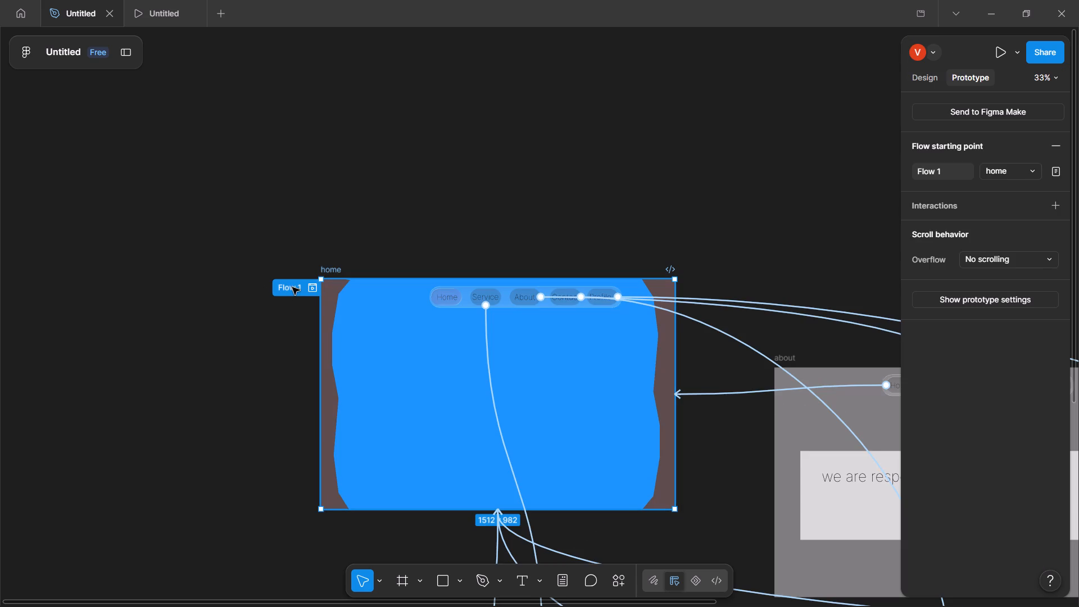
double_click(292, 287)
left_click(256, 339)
Add an interaction to the left wavy shape with an After delay trigger of 800ms and the Open overlay action, leaving the overlay unset.
left_click(331, 304)
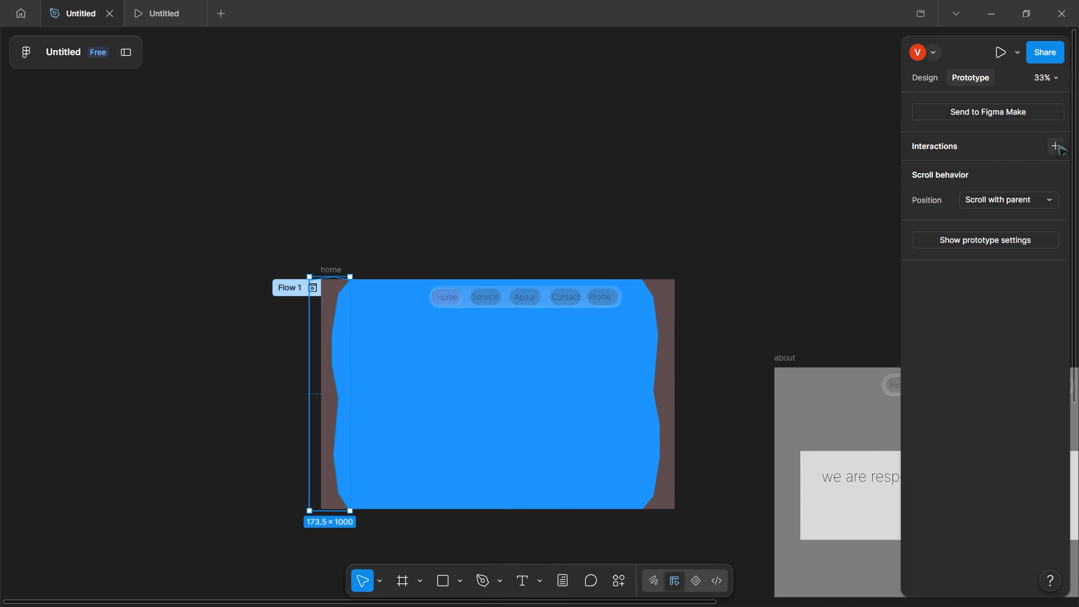
left_click(1057, 143)
left_click(814, 204)
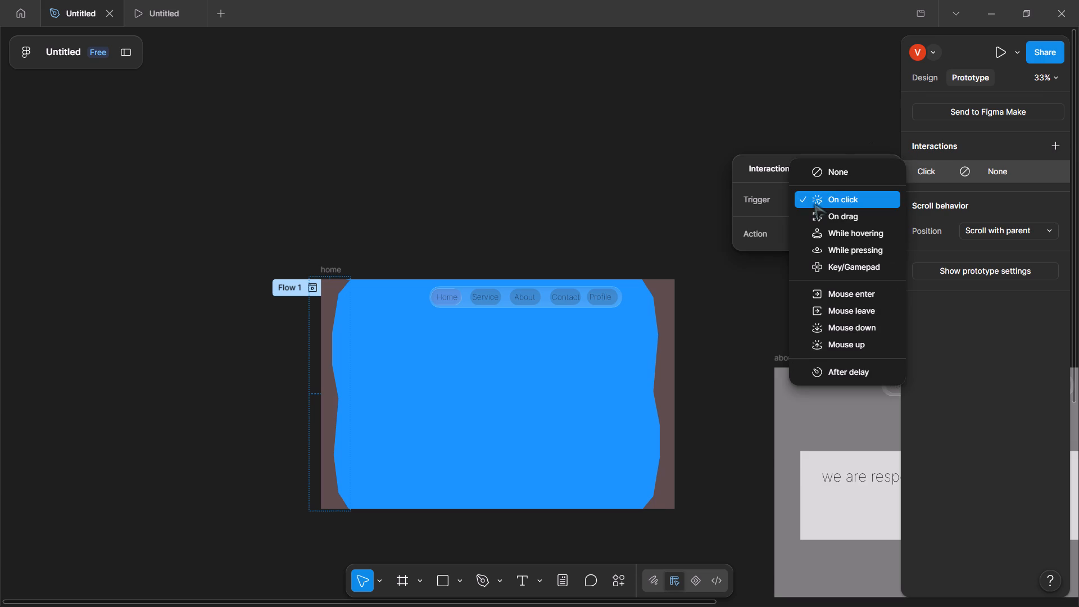
scroll(825, 335, "down", 4)
left_click(825, 370)
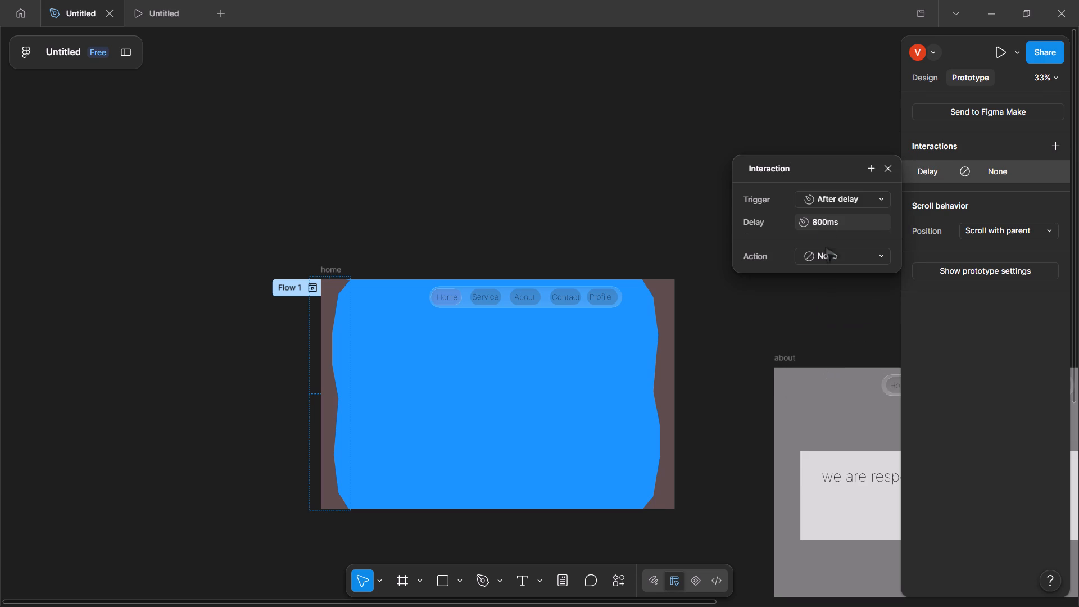
left_click(831, 268)
left_click(830, 261)
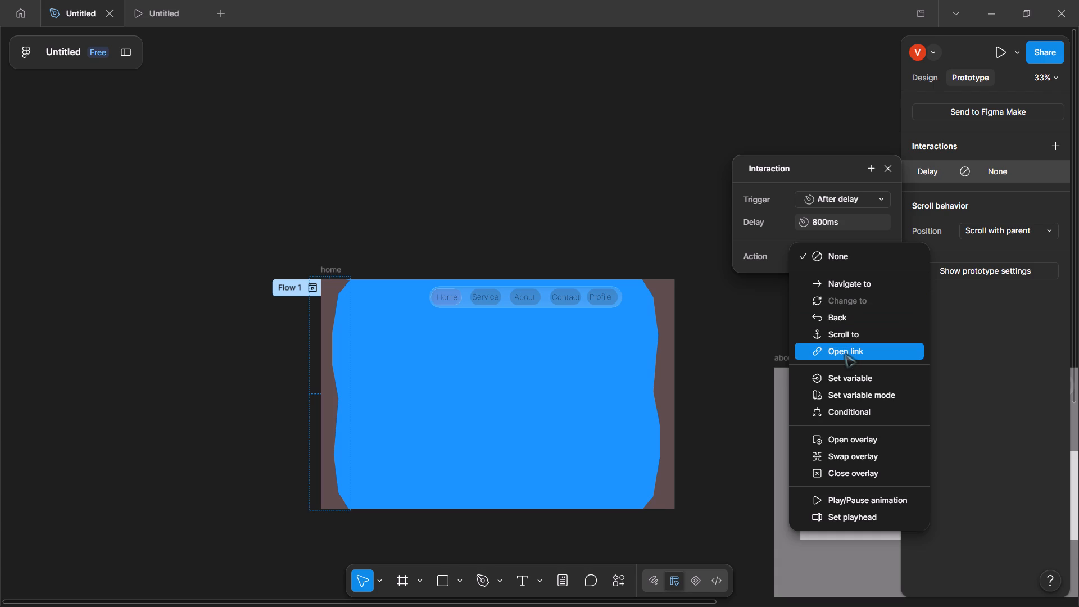
scroll(845, 354, "down", 2)
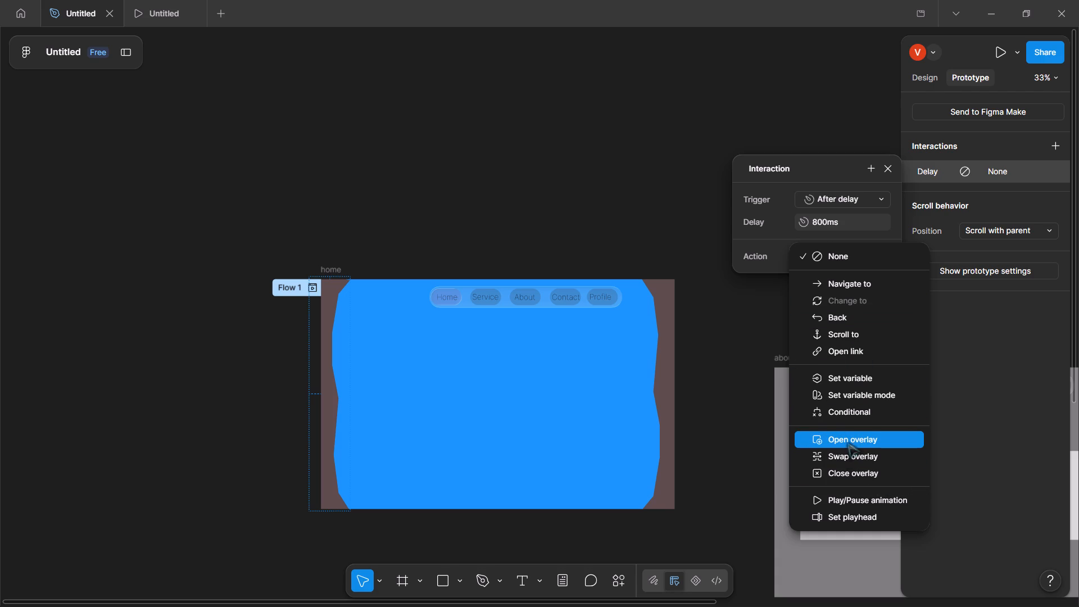
left_click(832, 439)
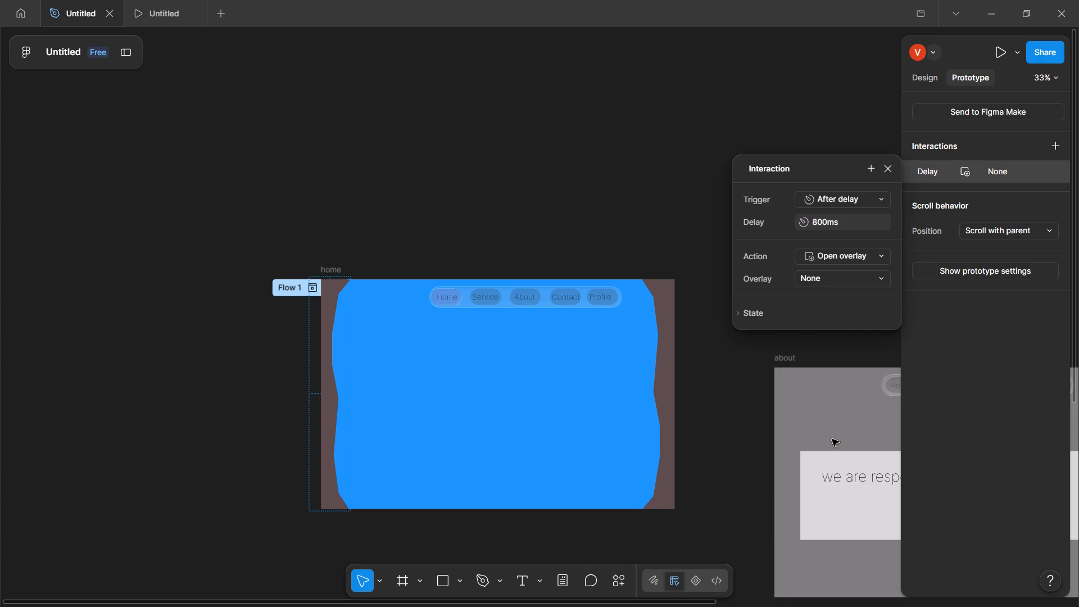
left_click(823, 279)
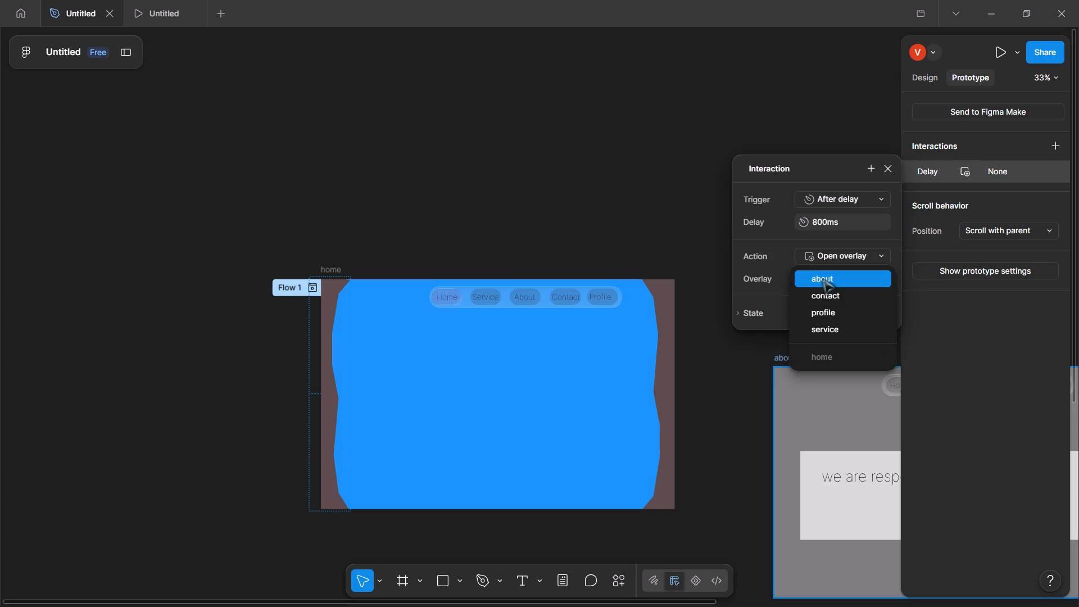
left_click(761, 296)
Move the left wavy shape out of the home frame onto the canvas, just beyond the frame's left edge.
left_click(333, 292)
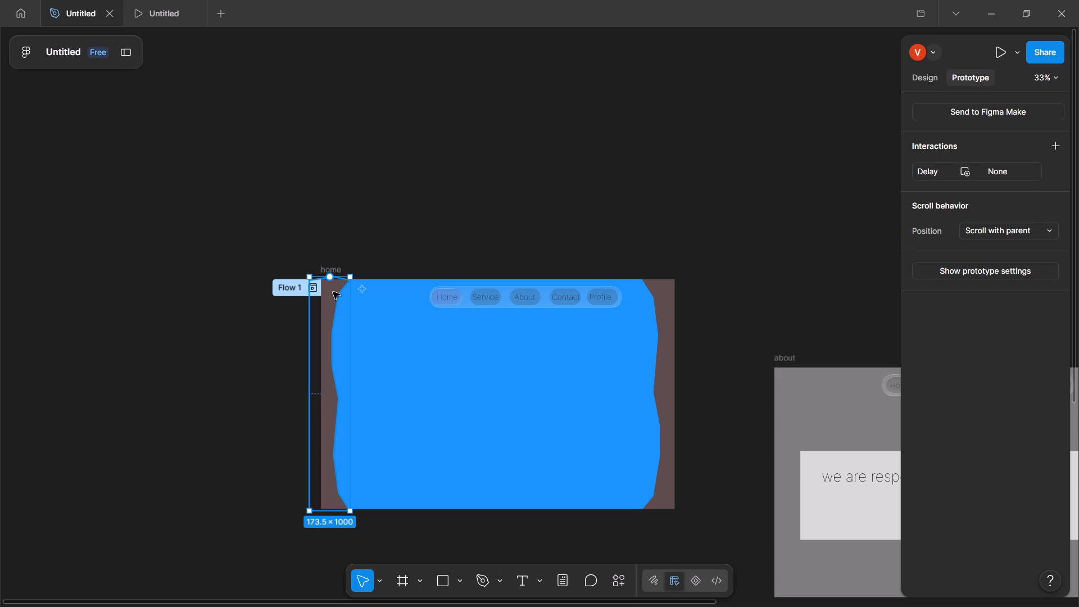
right_click(333, 292)
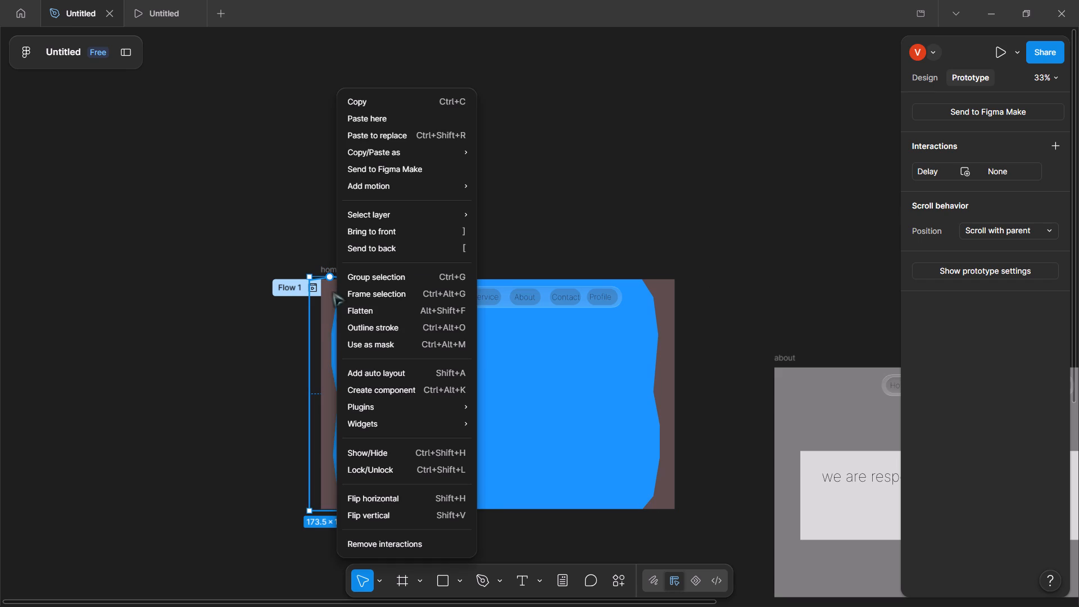
left_click_drag(333, 292, 232, 305)
left_click_drag(333, 289, 232, 277)
Shift the loose wavy shape farther from the home frame, duplicate it, and place the copy lower, between the original and the frame.
right_click(224, 275)
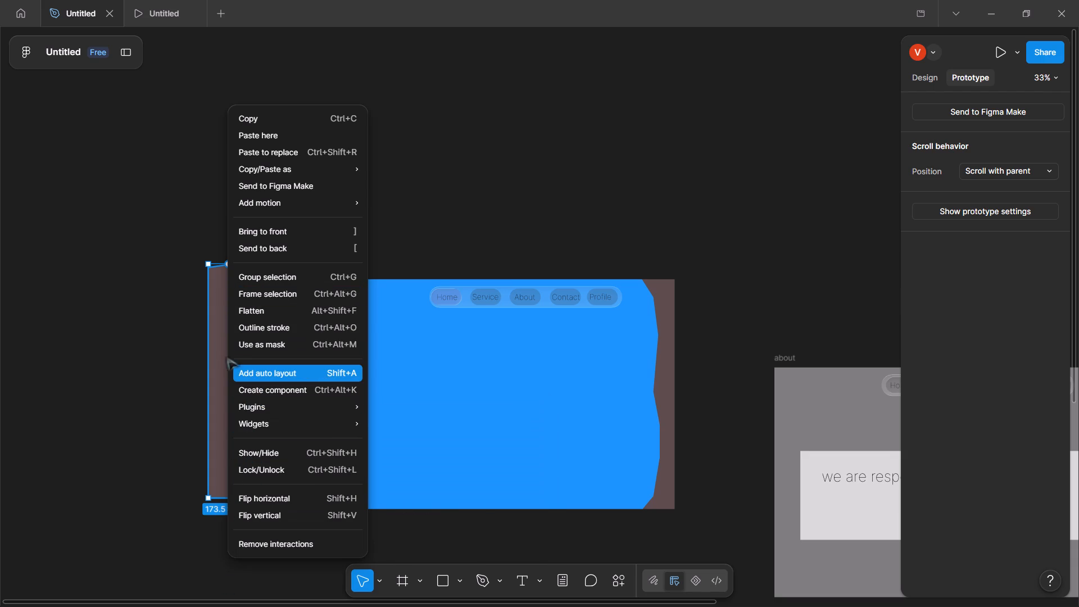
key("ctrl+d")
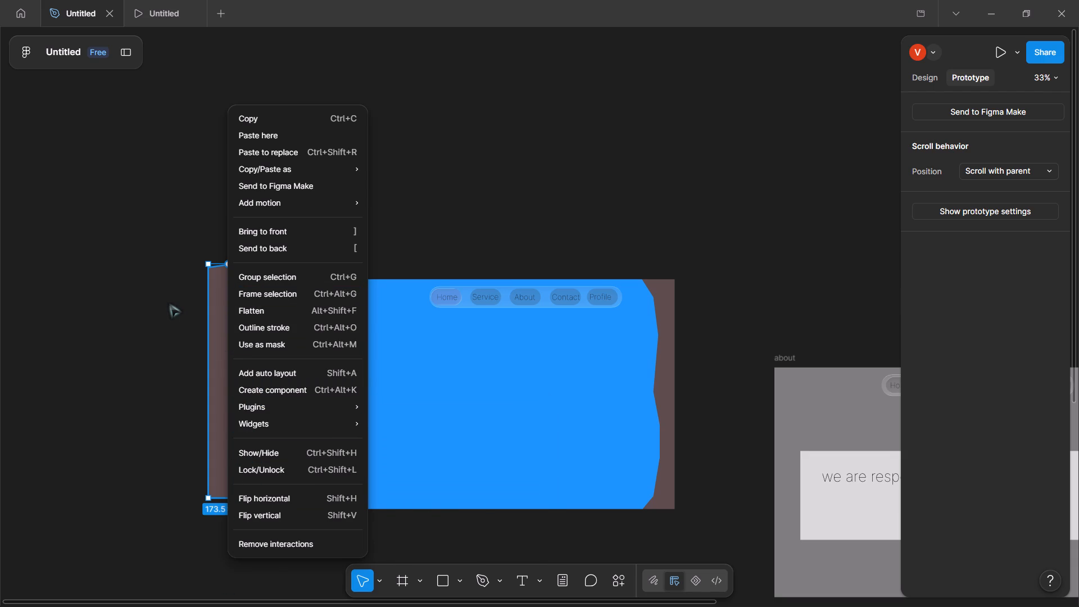
left_click(180, 279)
left_click_drag(217, 297, 163, 297)
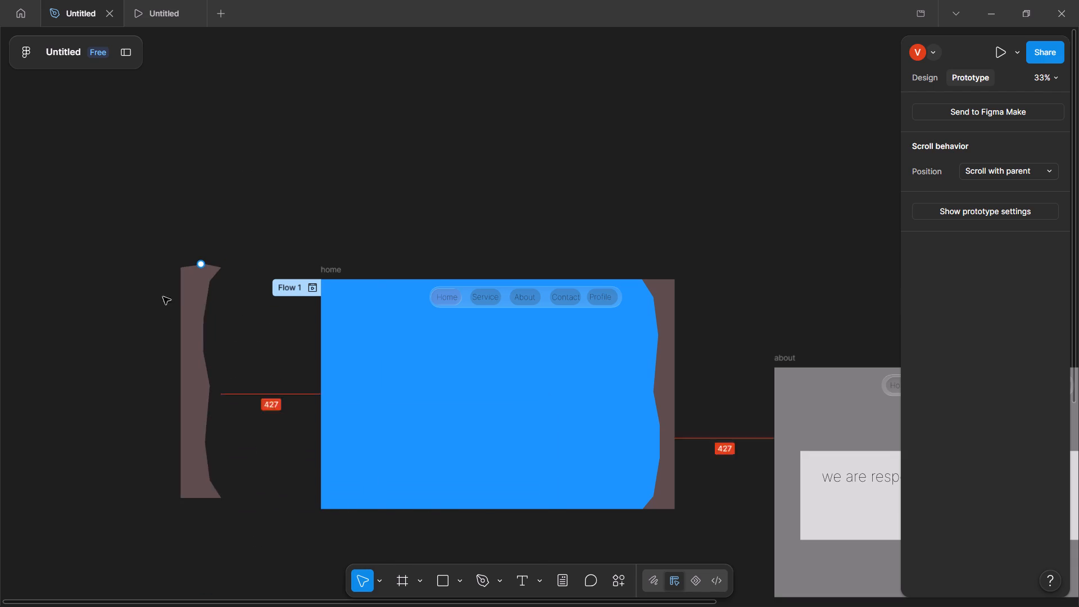
left_click_drag(163, 297, 174, 303)
left_click(176, 301)
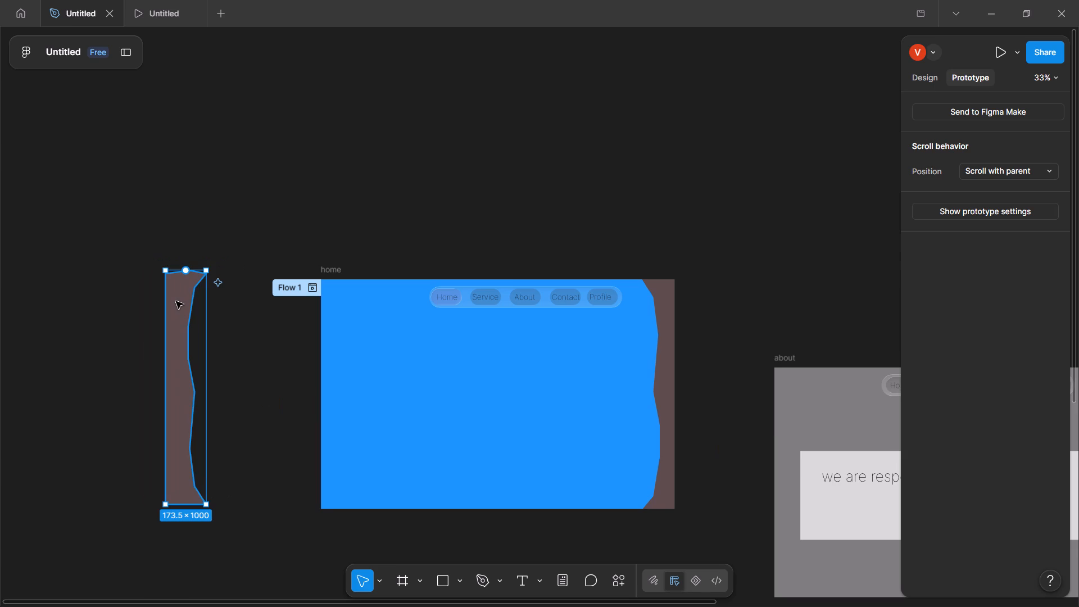
key("ctrl+d")
left_click_drag(176, 301, 228, 341)
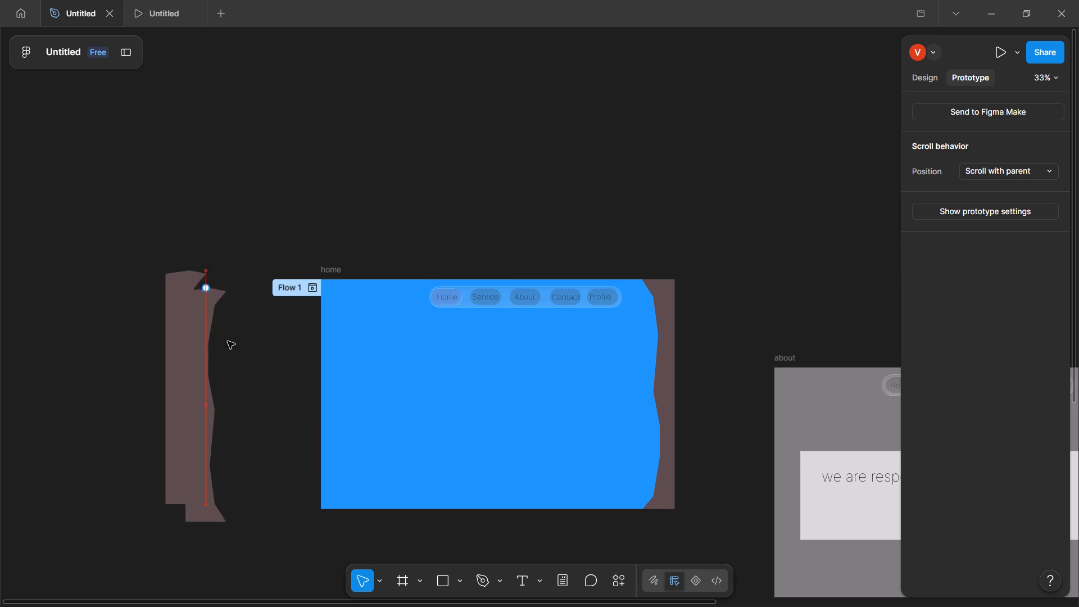
left_click_drag(228, 341, 255, 351)
left_click_drag(255, 351, 245, 409)
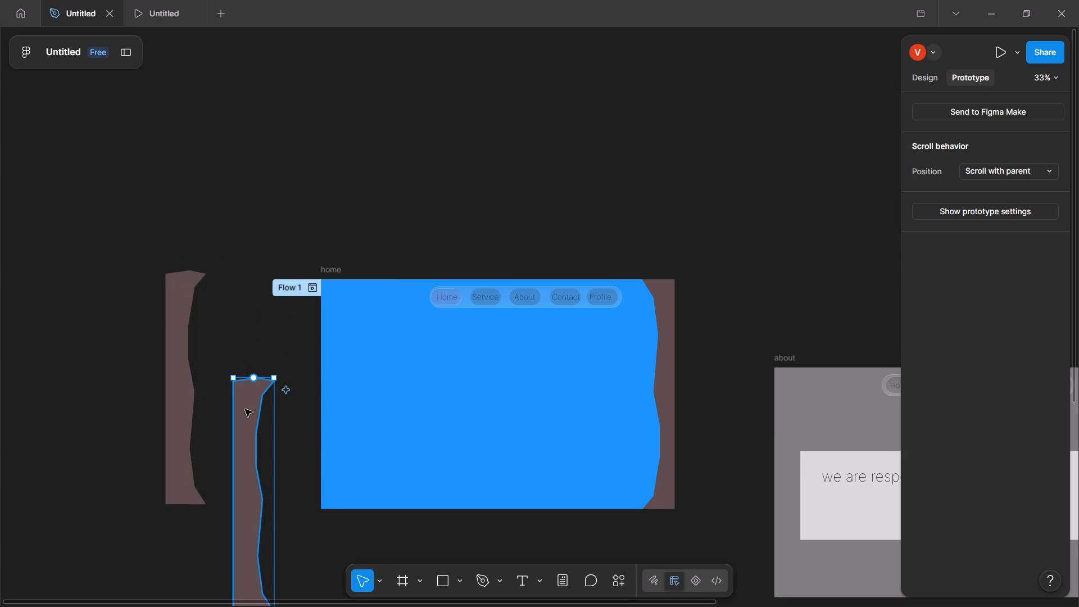
Move the original wavy shape back into the home frame against its left edge, aligning its bottom with the frame's.
left_click_drag(178, 331, 327, 332)
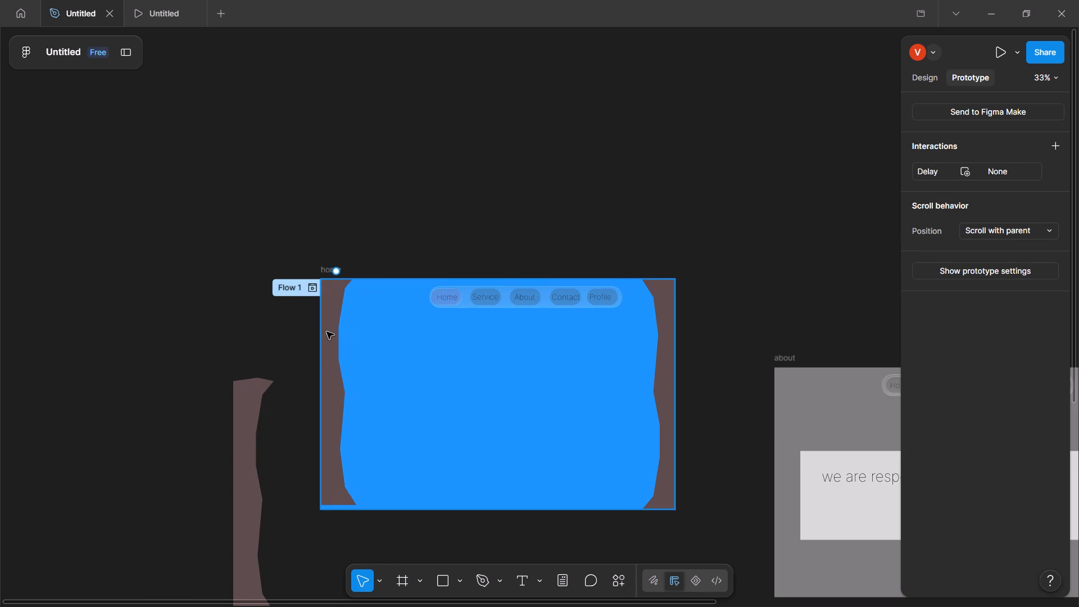
left_click_drag(327, 332, 321, 336)
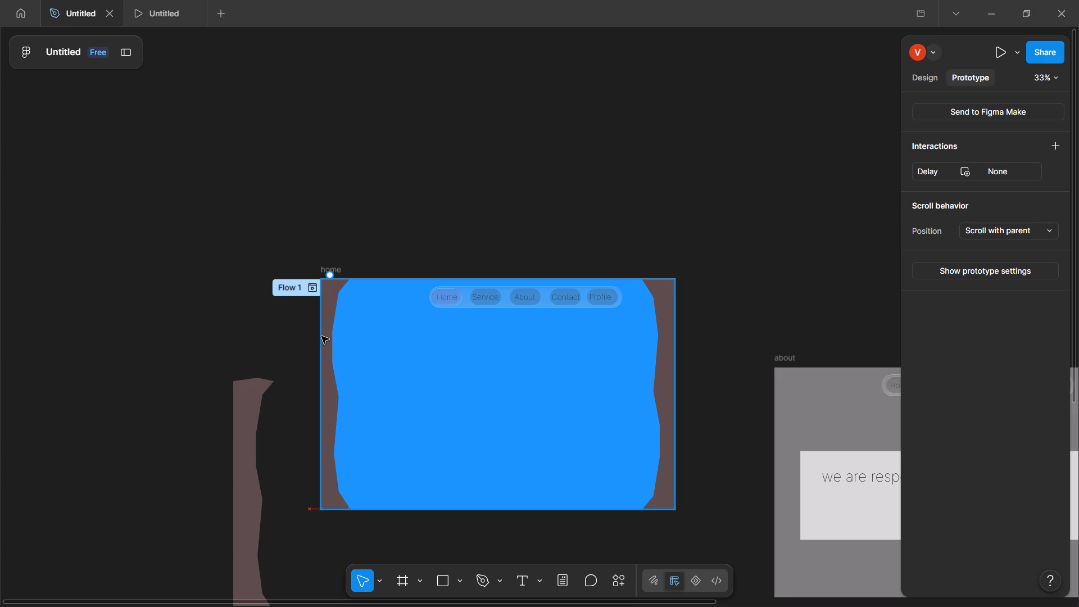
left_click_drag(321, 336, 321, 336)
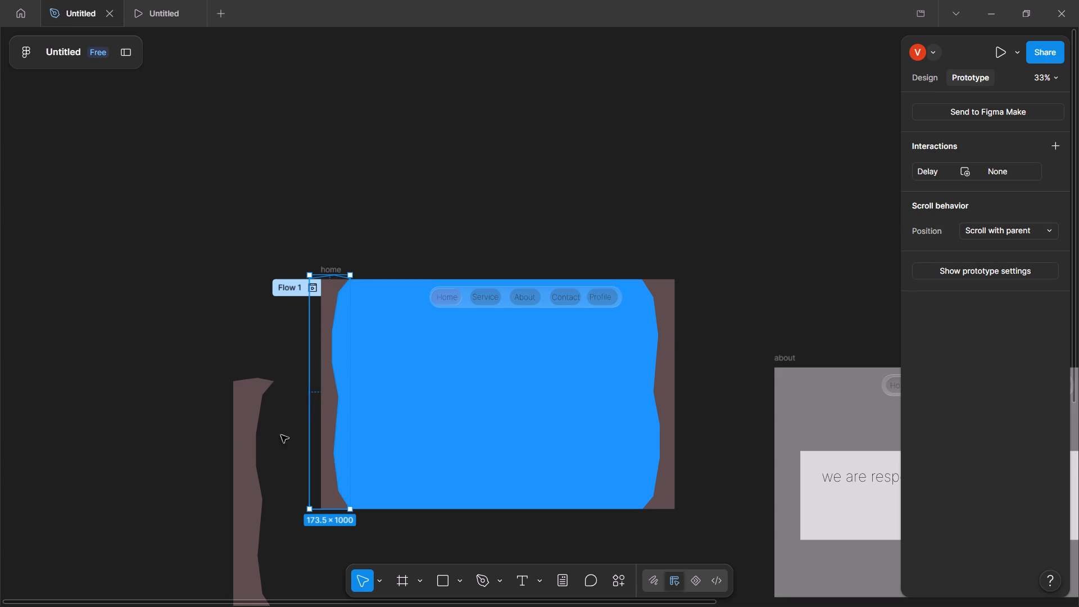
Nudge the left wavy shape inside the home frame slightly to the right in small increments.
key("Right")
key("Right")
left_click(285, 446)
key("Right")
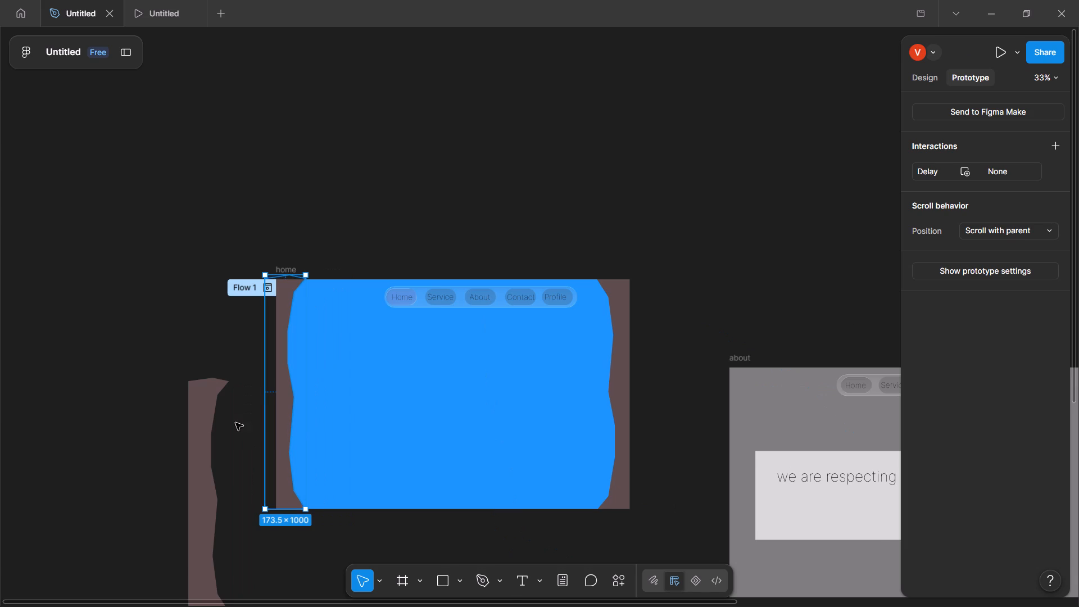
left_click(175, 403)
scroll(149, 456, "right", 1)
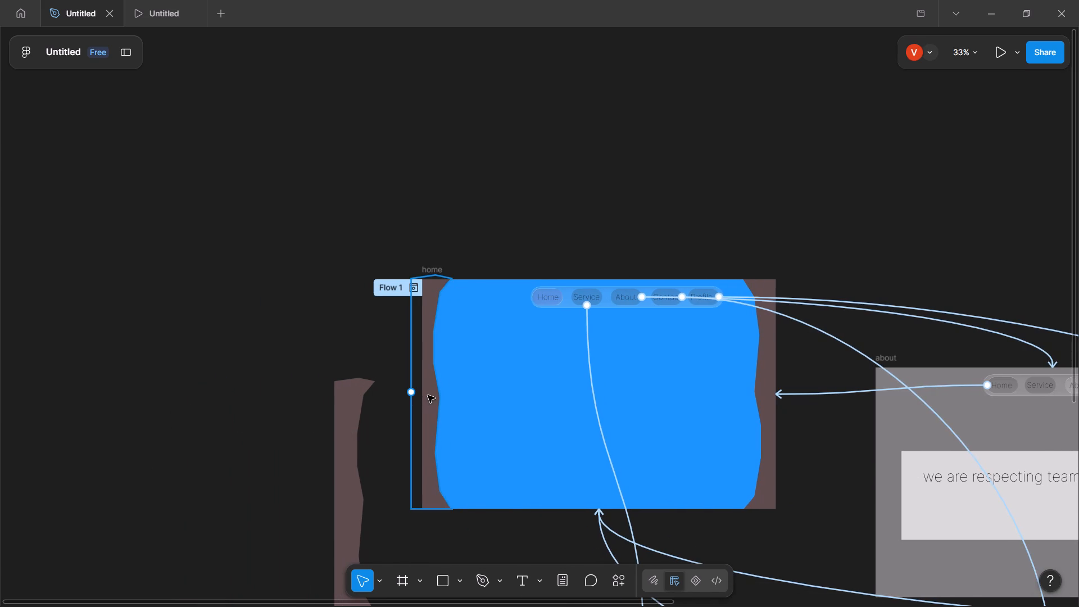
left_click(429, 395)
key("Right")
key("Right")
key("Right")
key("Right")
key("Right")
key("Right")
key("Right")
key("Right")
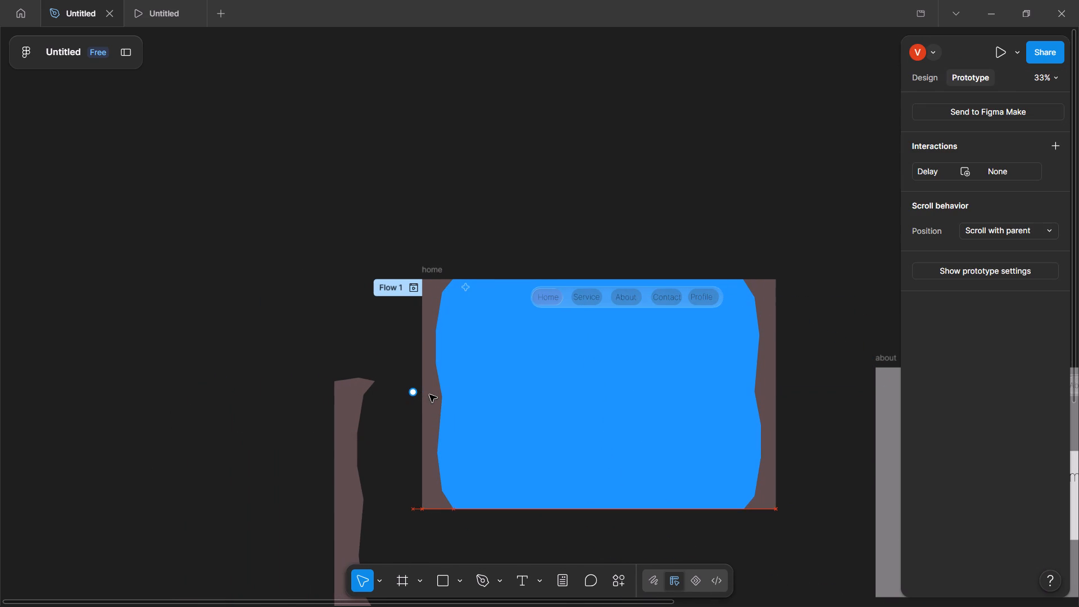
key("Right")
key("Right")
key("Right")
key("Right")
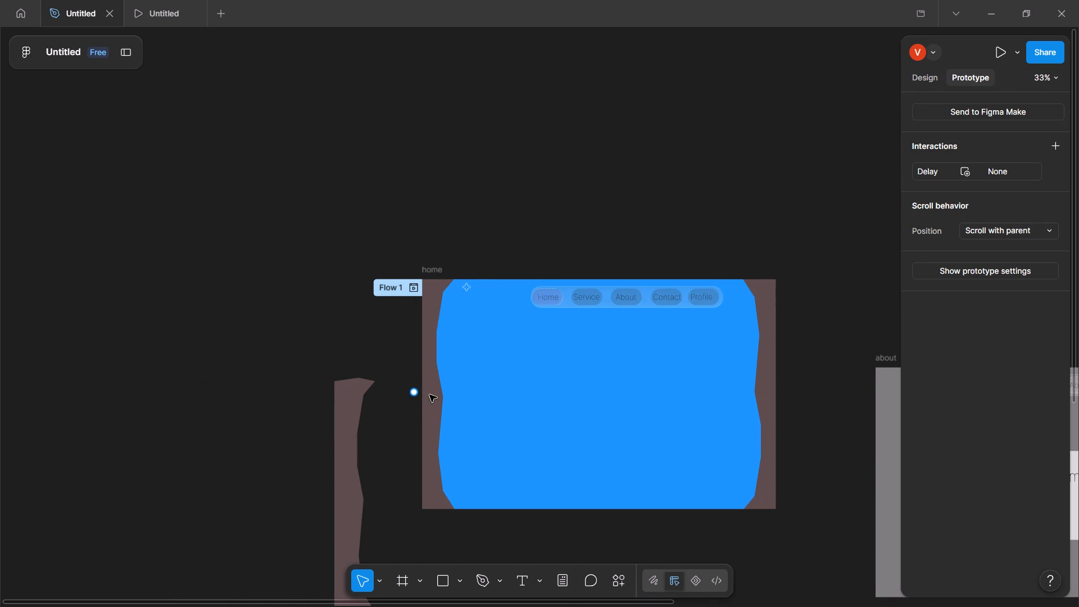
Move the duplicate wavy shape up on the canvas so it stands beside the home frame, and leave vector editing.
left_click(346, 413)
left_click_drag(346, 412, 319, 329)
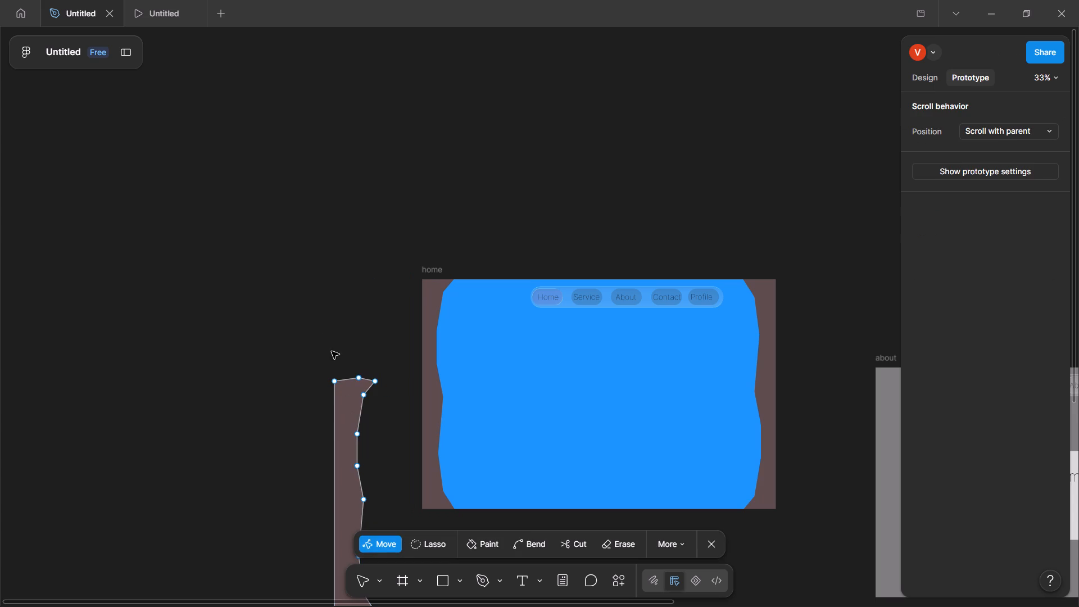
left_click(289, 380)
left_click_drag(344, 387, 344, 376)
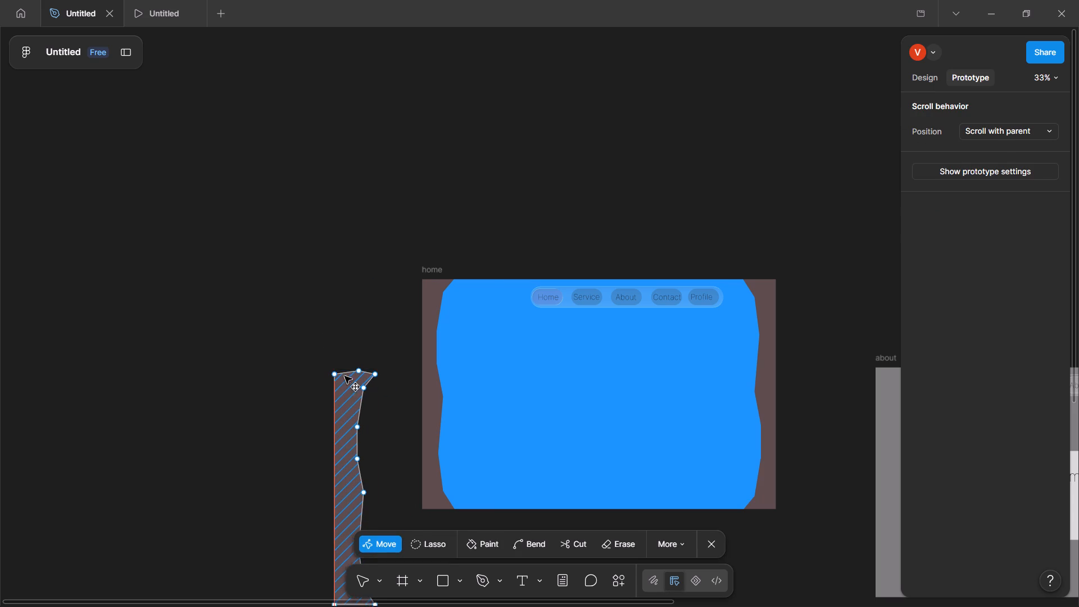
left_click_drag(344, 376, 315, 269)
key("Escape")
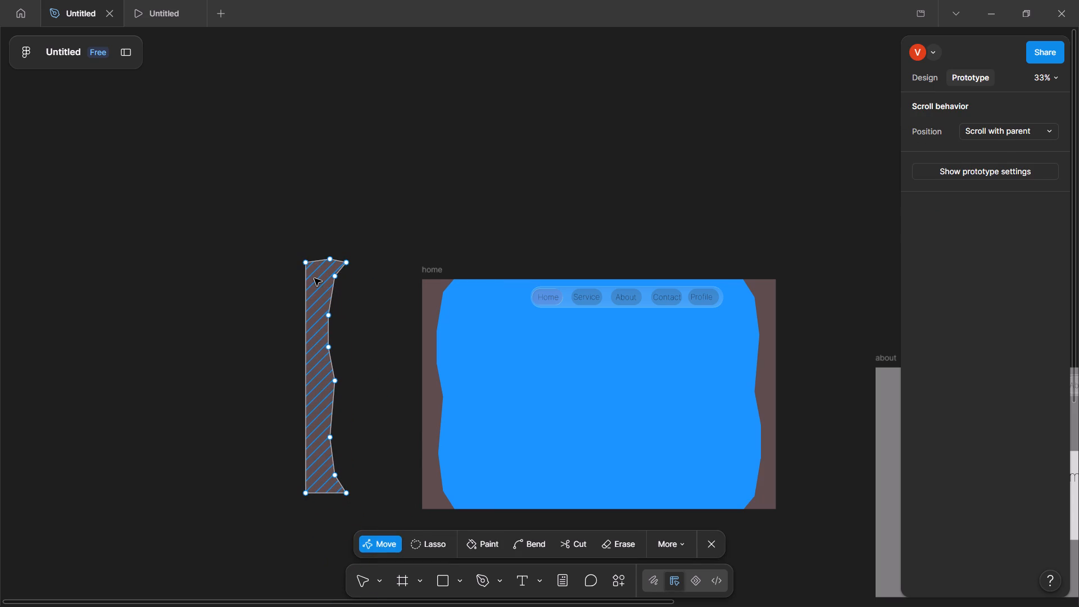
key("Escape")
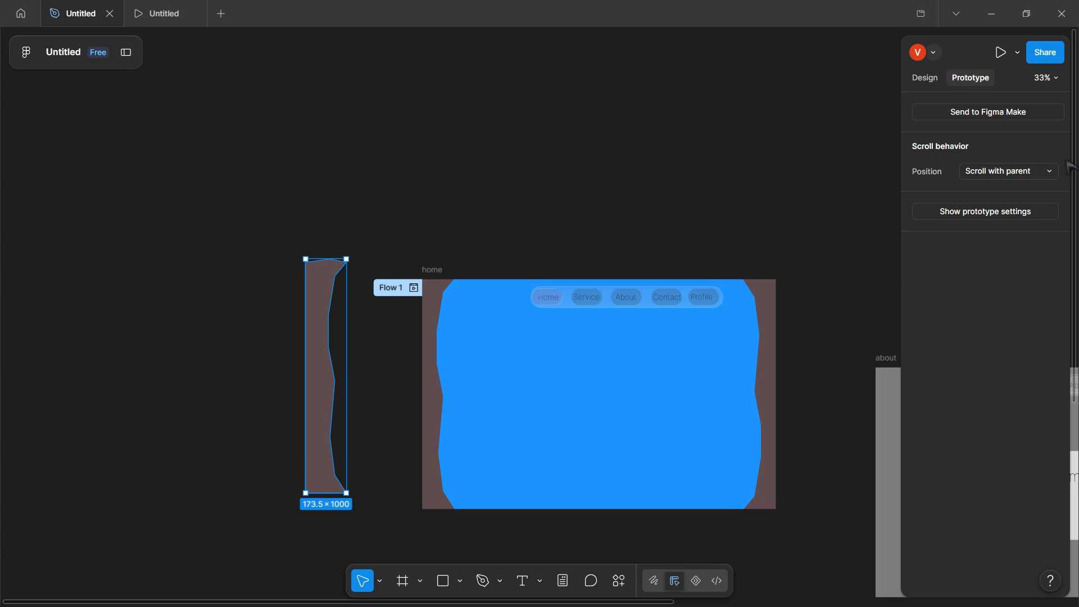
Examine the overlay choices for the delayed Open overlay interaction on the home frame's left wavy shape.
left_click(438, 337)
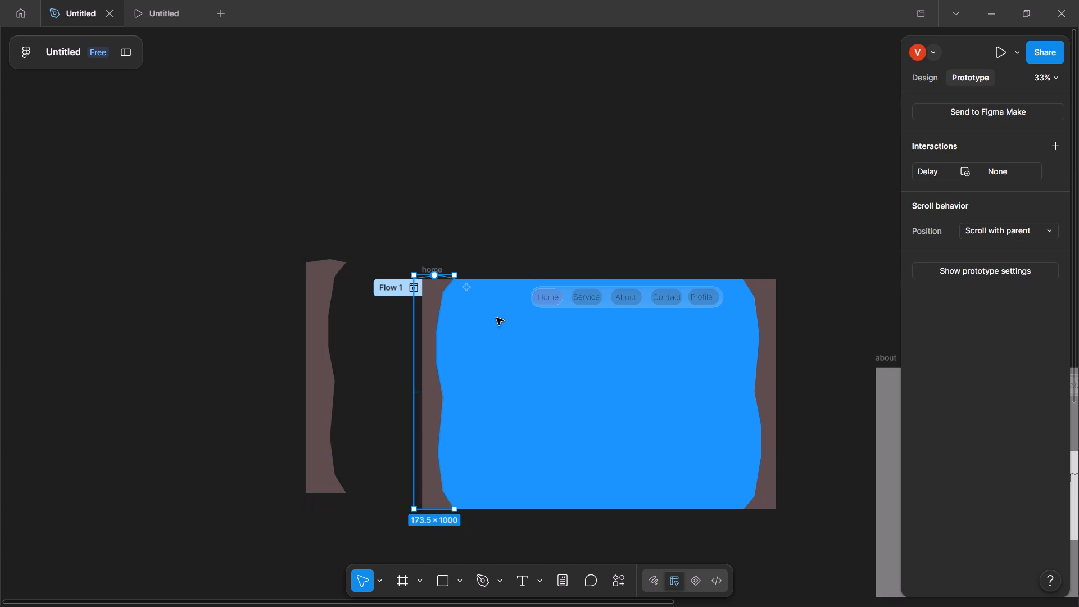
left_click(1000, 168)
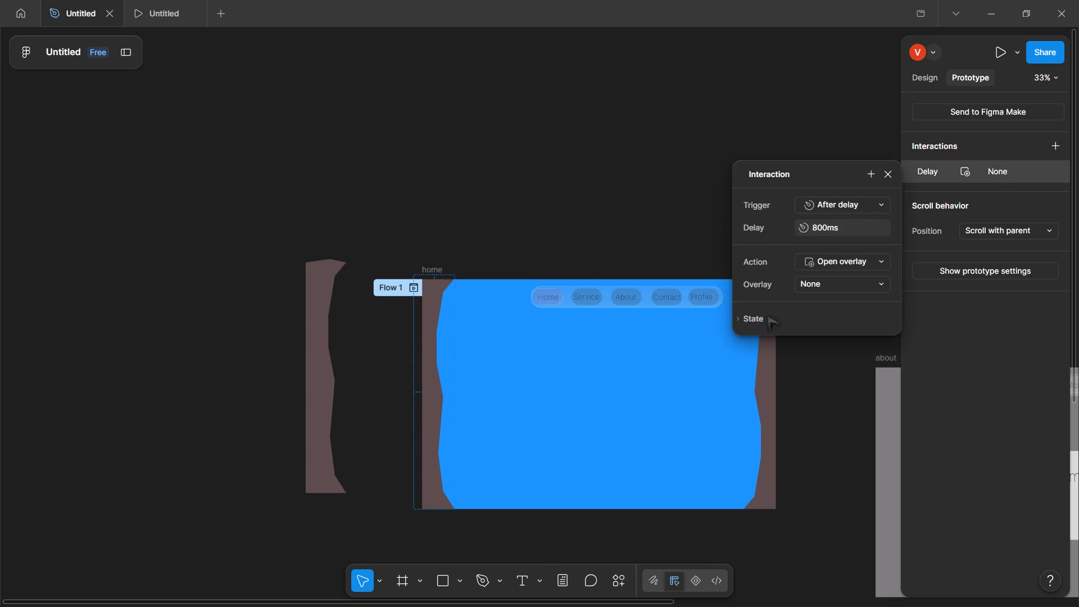
left_click(819, 278)
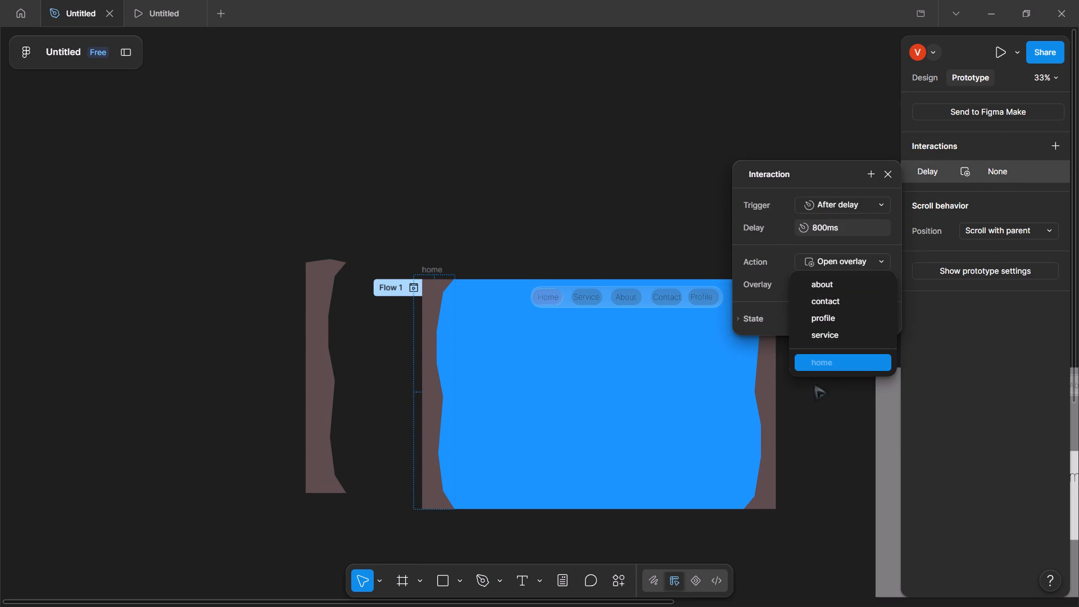
left_click(773, 289)
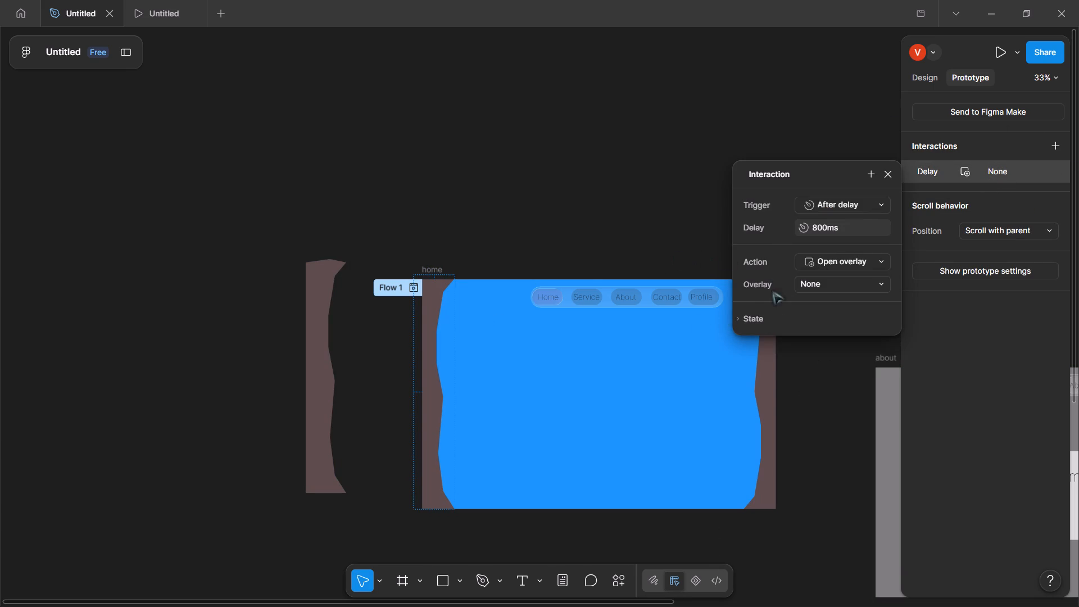
Wrap the duplicate wavy shape in its own frame and shift it slightly up and away from the home frame.
right_click(326, 276)
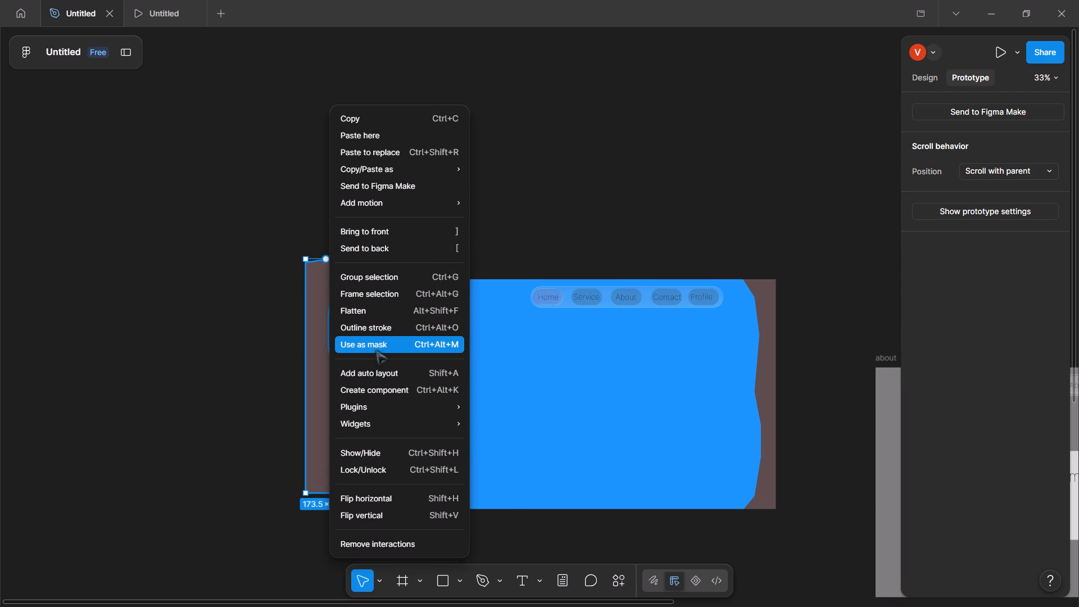
left_click(376, 300)
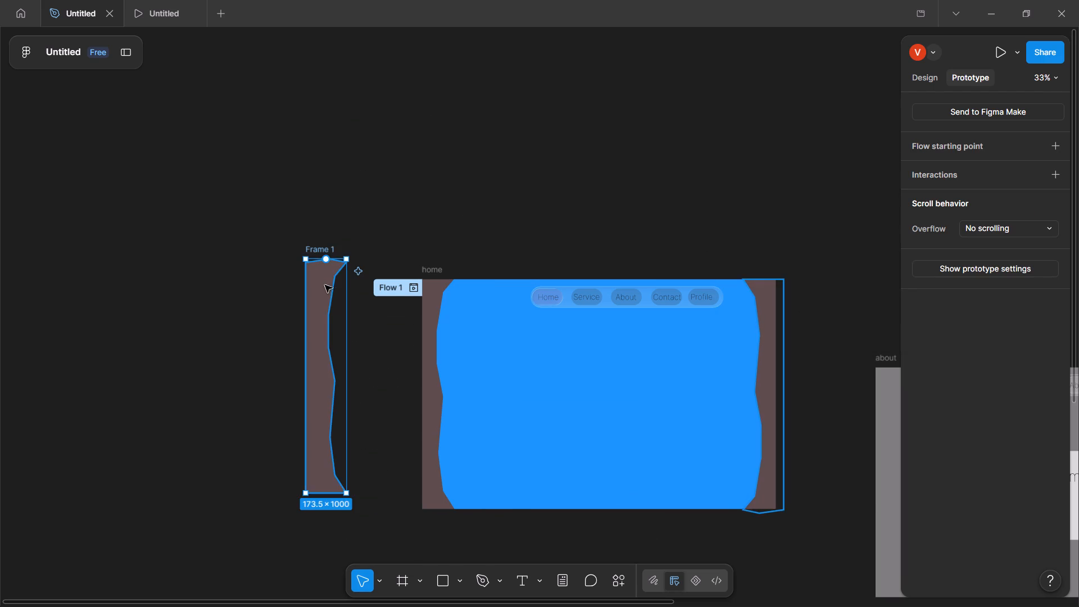
left_click_drag(321, 283, 311, 276)
right_click(311, 276)
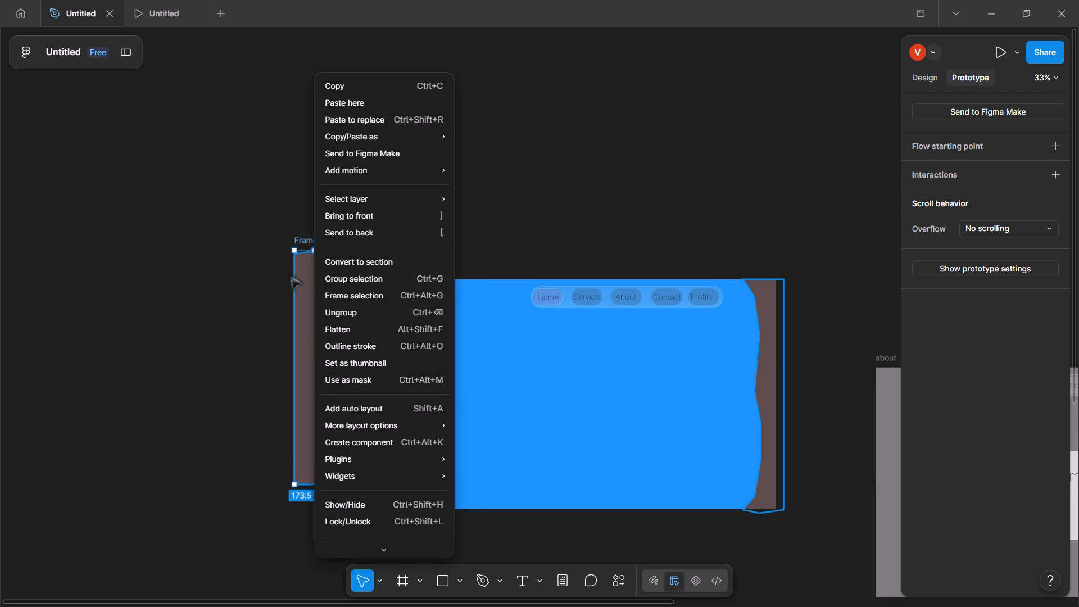
left_click(248, 275)
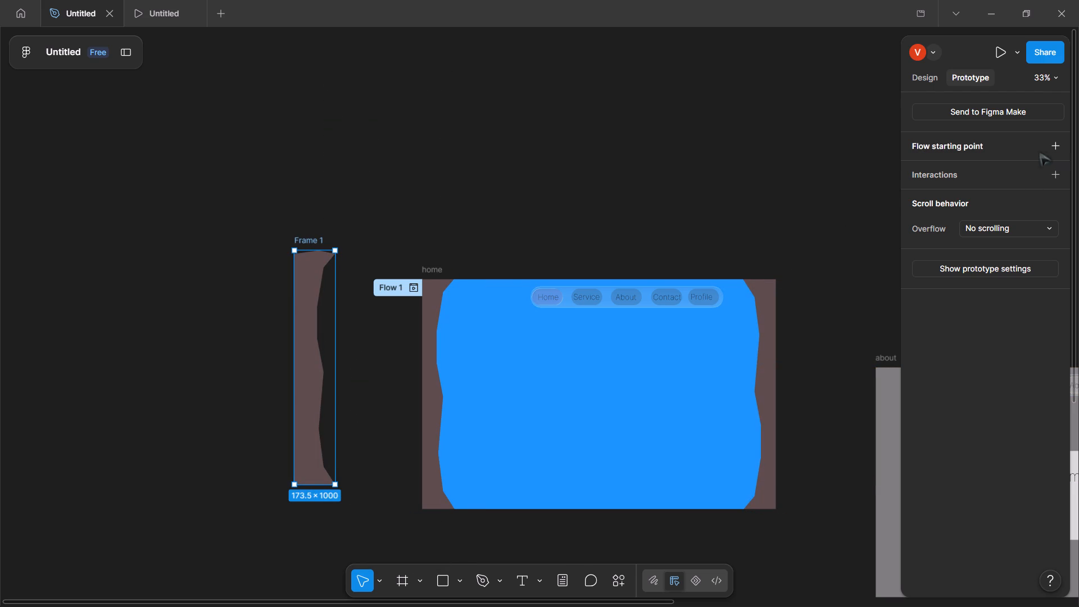
Add an interaction to the duplicate shape's new frame with an After delay trigger of 800ms.
left_click(989, 177)
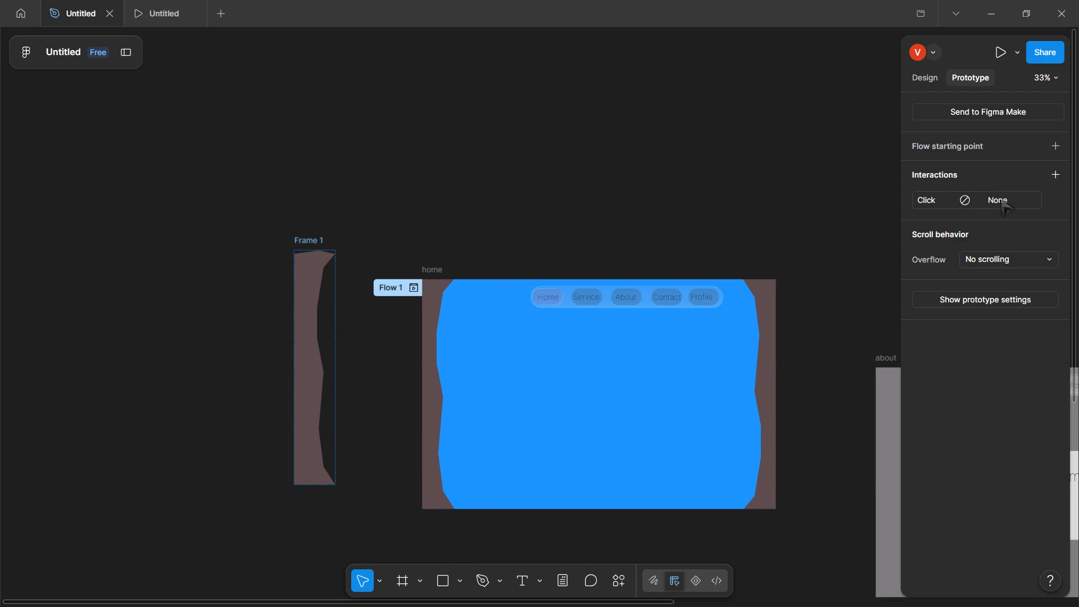
left_click(1001, 200)
left_click(854, 228)
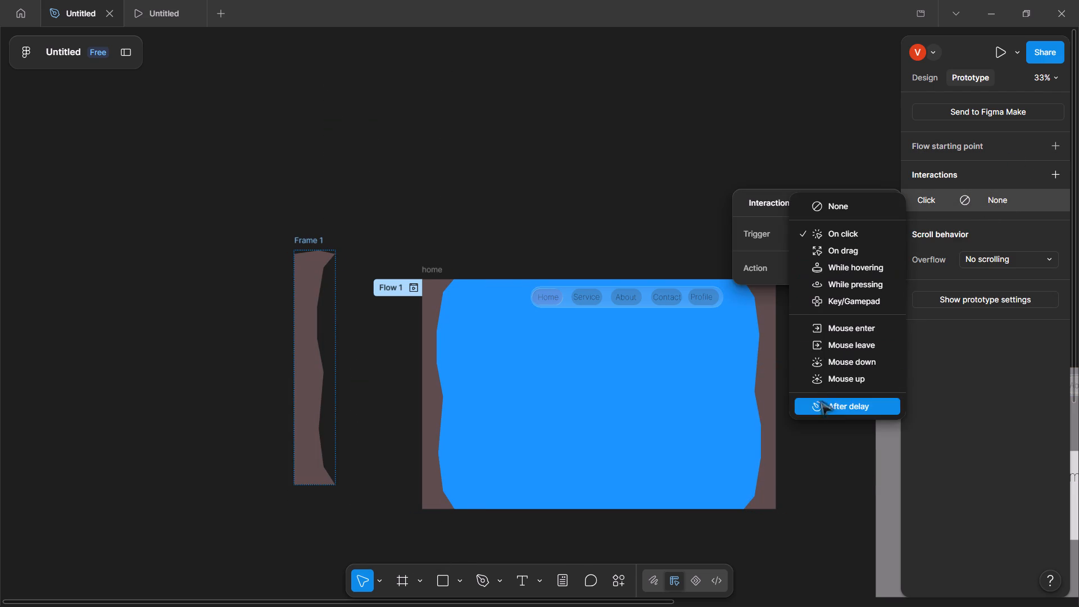
left_click(822, 407)
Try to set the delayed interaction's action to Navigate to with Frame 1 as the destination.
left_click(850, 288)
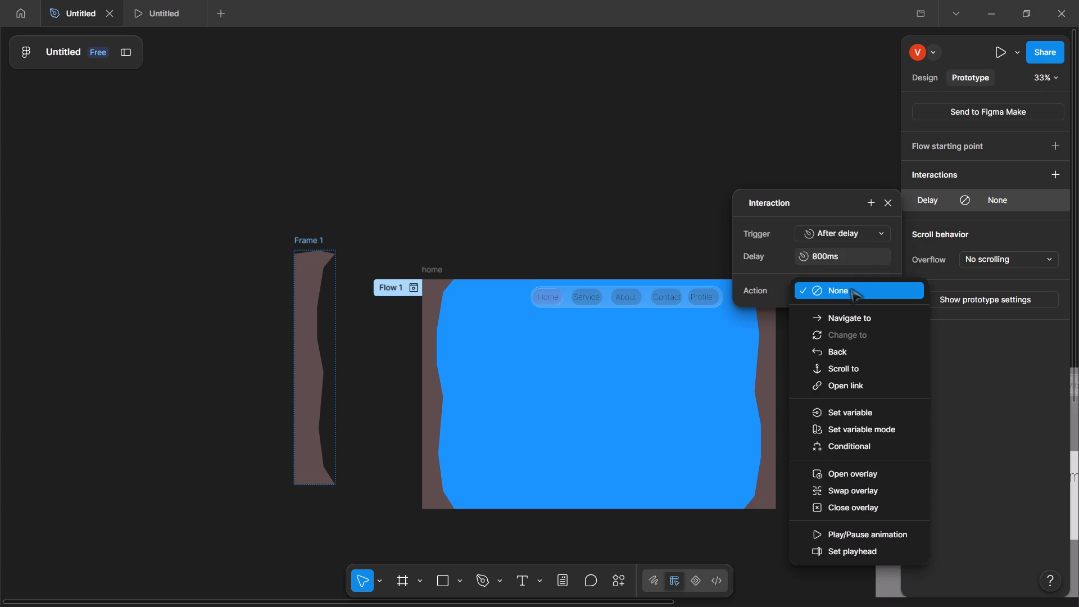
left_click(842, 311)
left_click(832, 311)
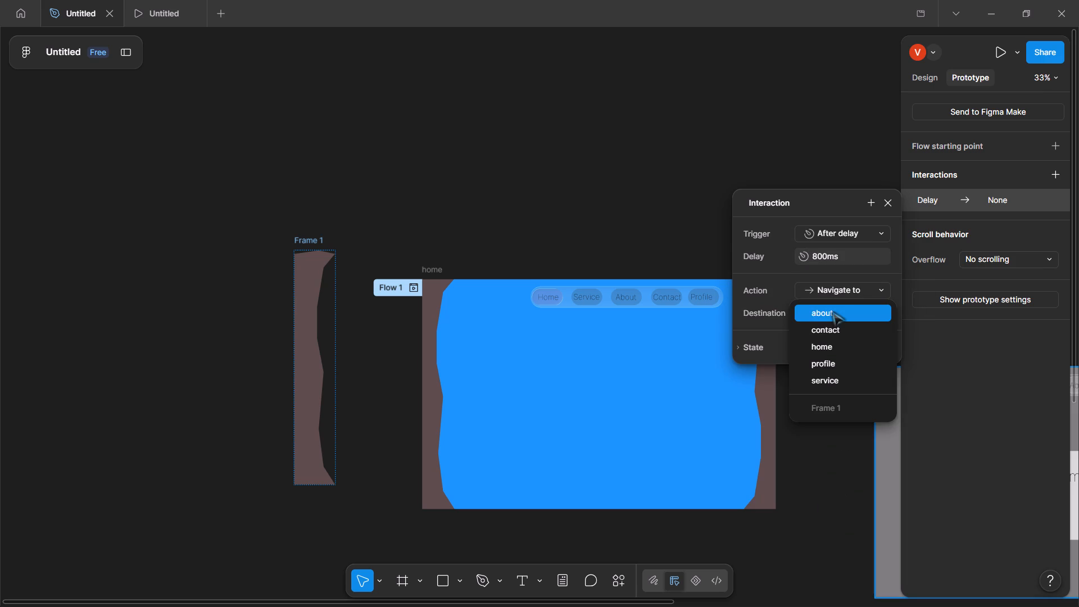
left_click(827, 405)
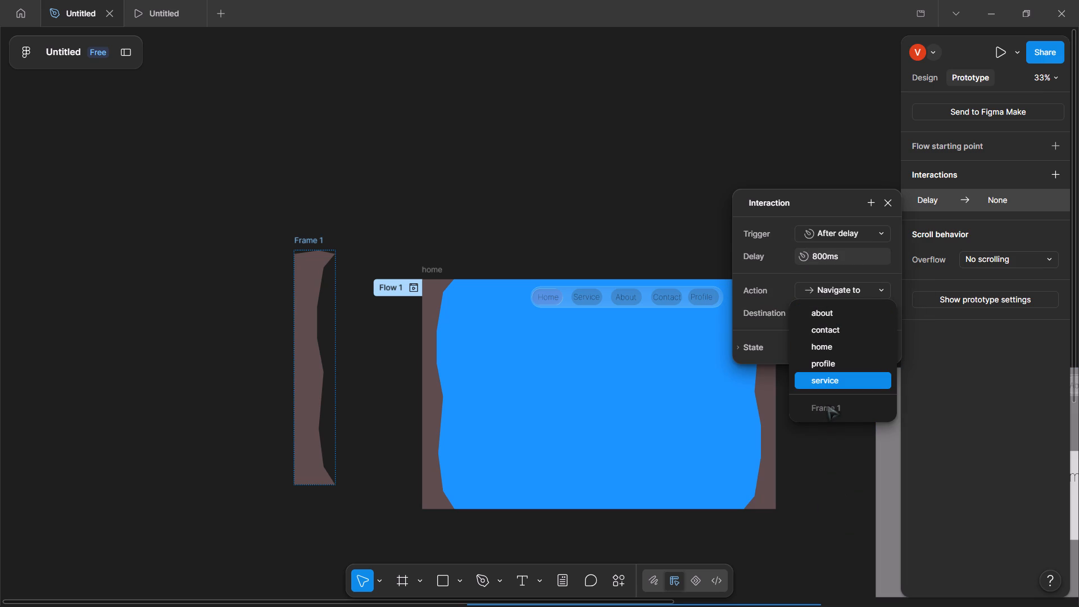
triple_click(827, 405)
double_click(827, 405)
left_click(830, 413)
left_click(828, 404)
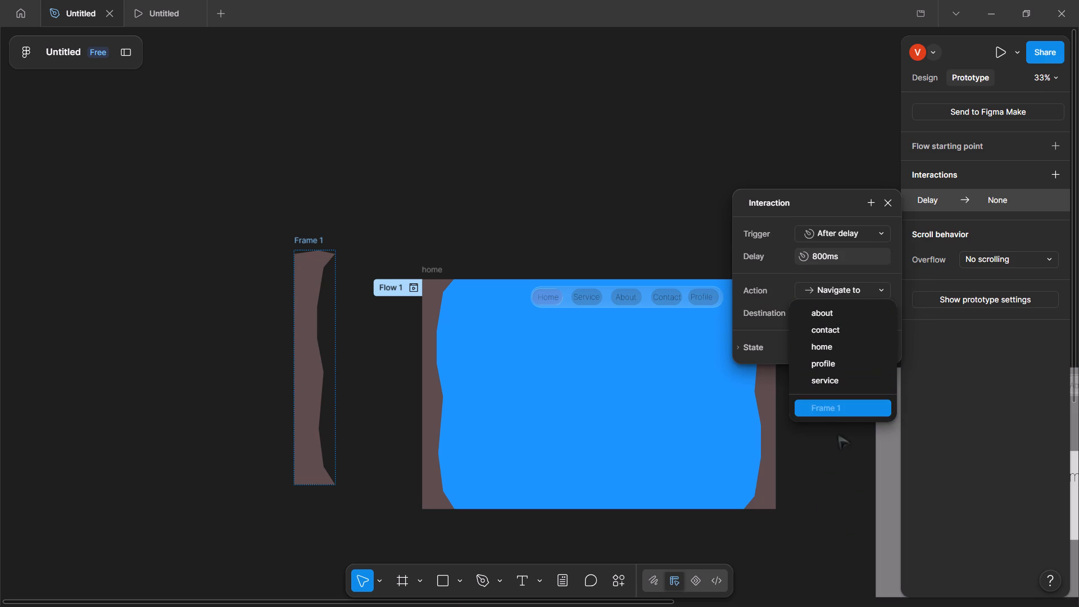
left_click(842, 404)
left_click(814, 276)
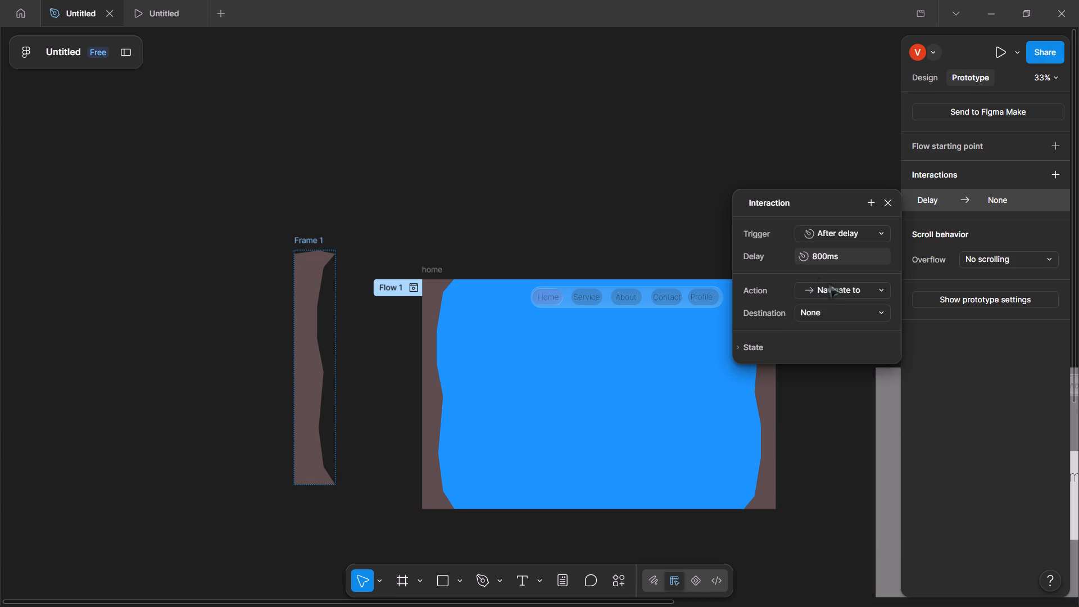
Set the delayed interaction's action to Swap overlay and try to choose Frame 1 as the overlay.
left_click(830, 284)
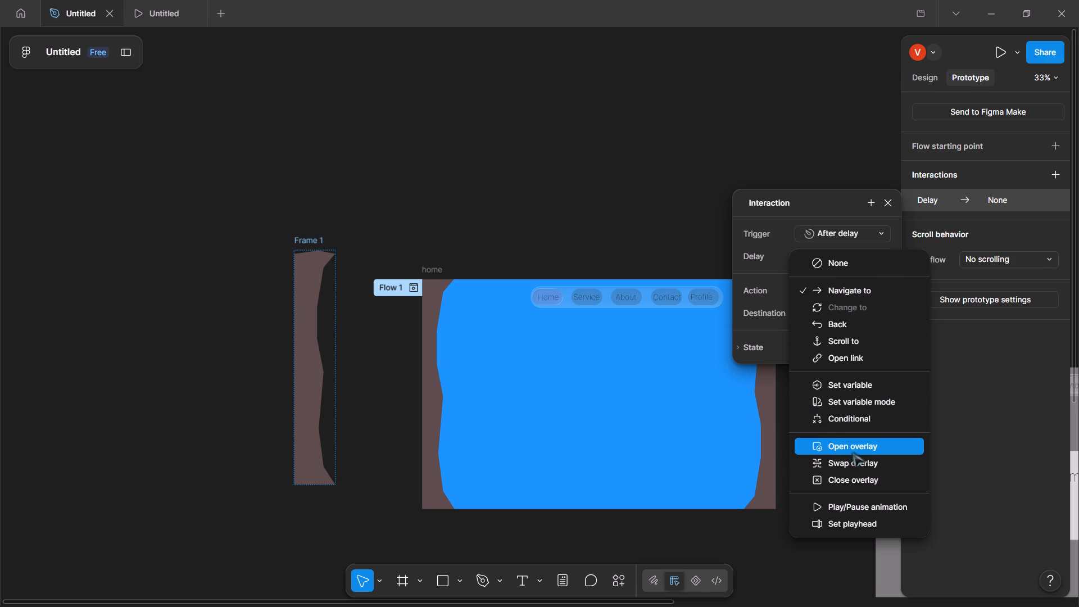
left_click(853, 459)
left_click(805, 306)
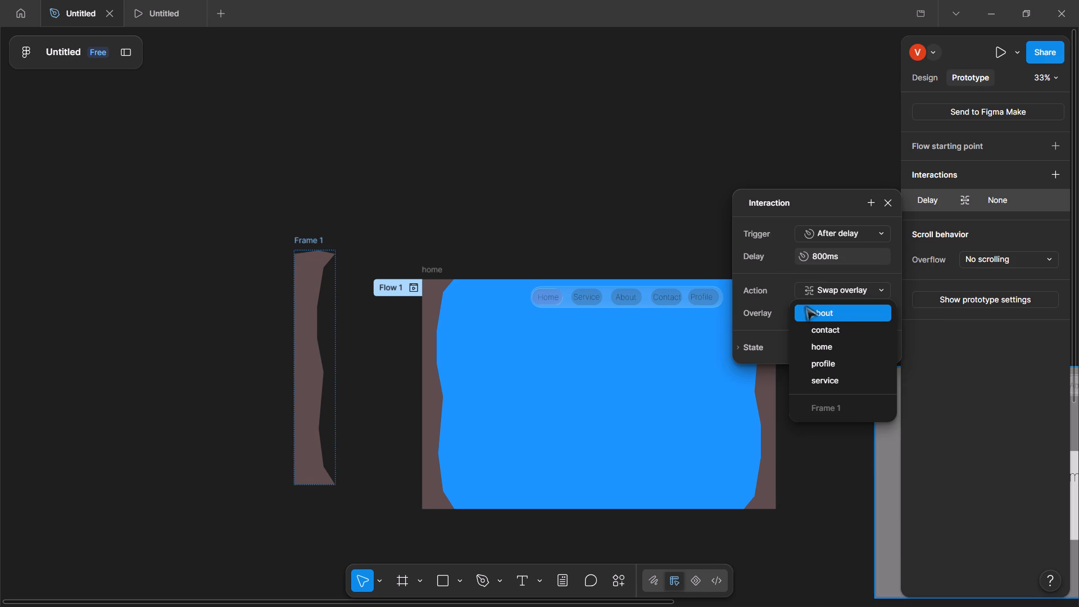
double_click(840, 413)
left_click(306, 271)
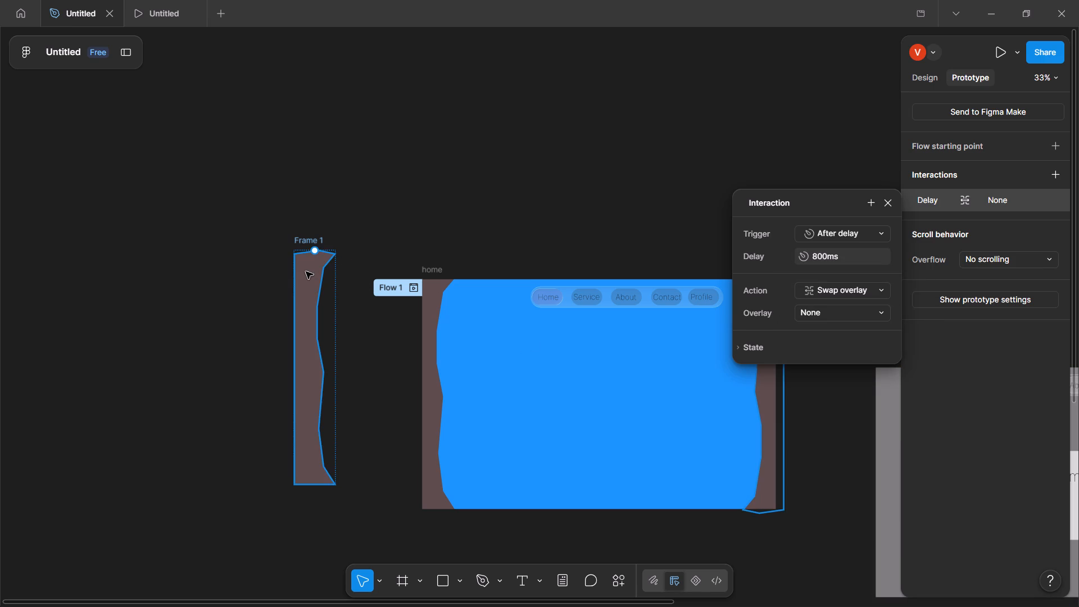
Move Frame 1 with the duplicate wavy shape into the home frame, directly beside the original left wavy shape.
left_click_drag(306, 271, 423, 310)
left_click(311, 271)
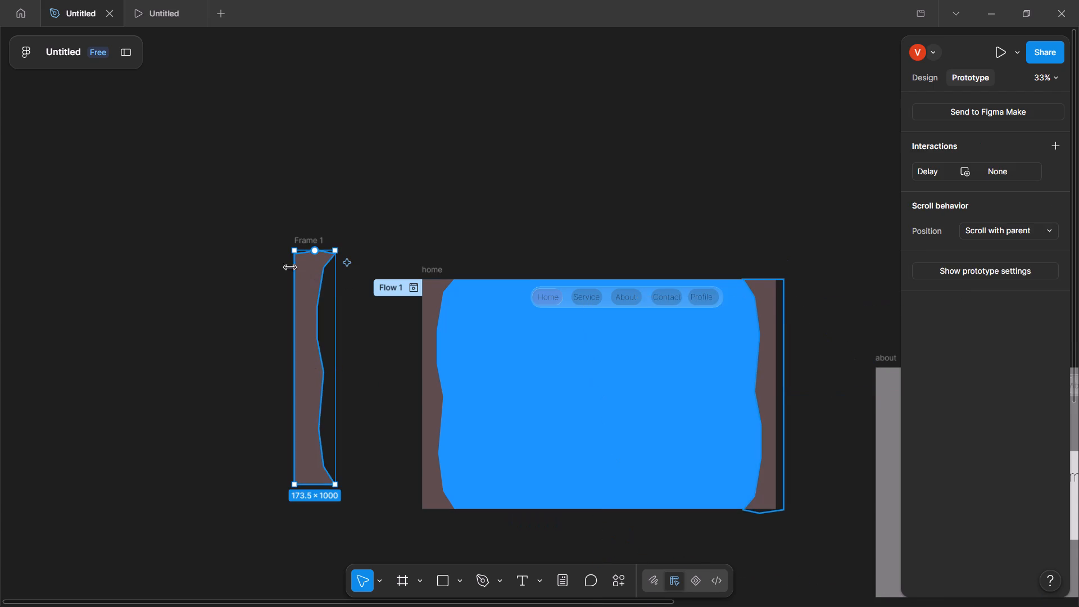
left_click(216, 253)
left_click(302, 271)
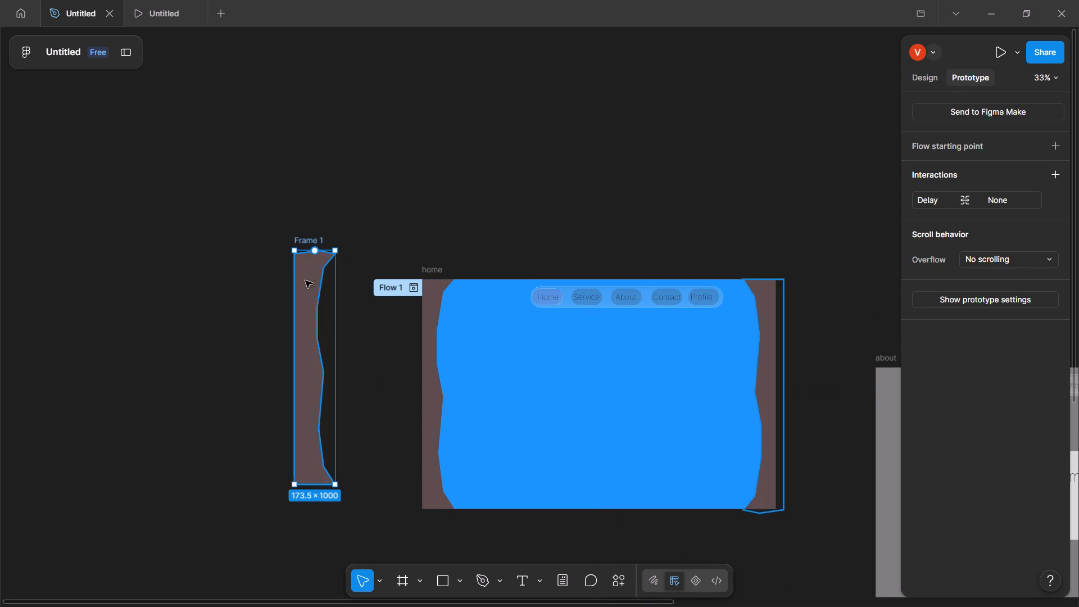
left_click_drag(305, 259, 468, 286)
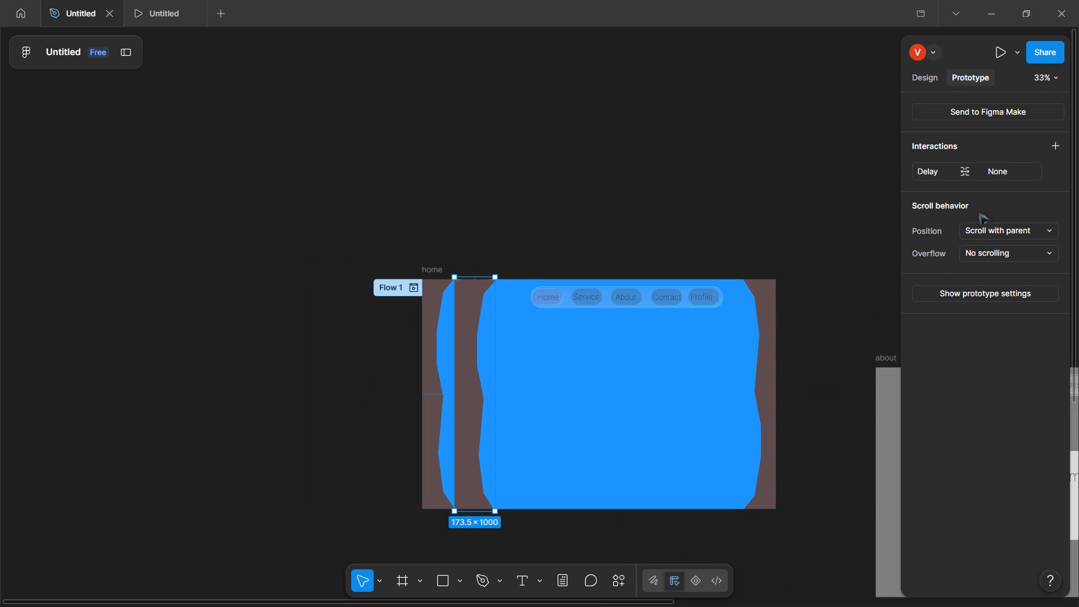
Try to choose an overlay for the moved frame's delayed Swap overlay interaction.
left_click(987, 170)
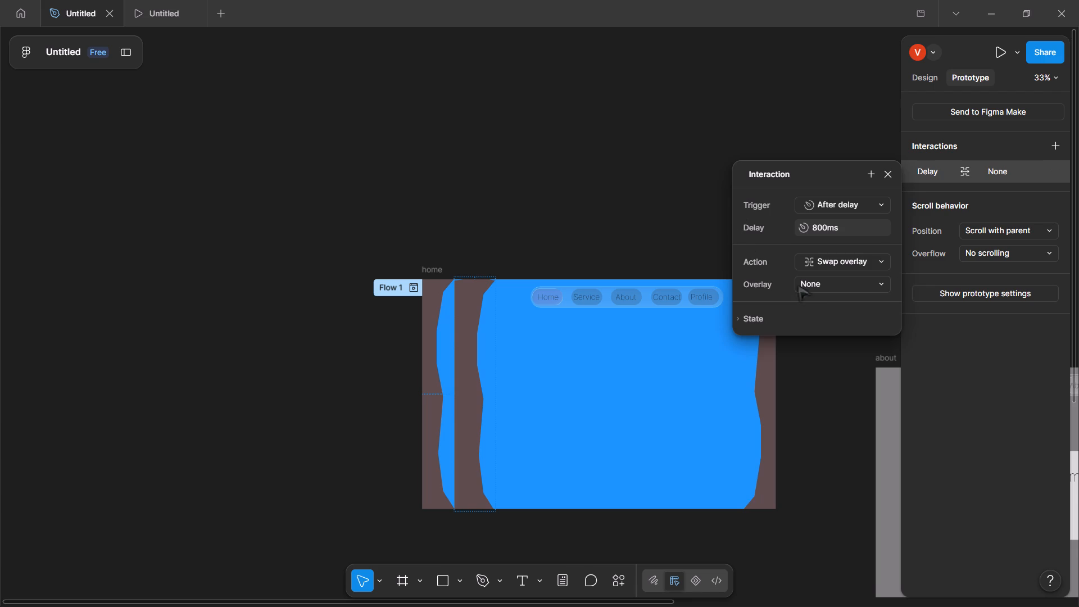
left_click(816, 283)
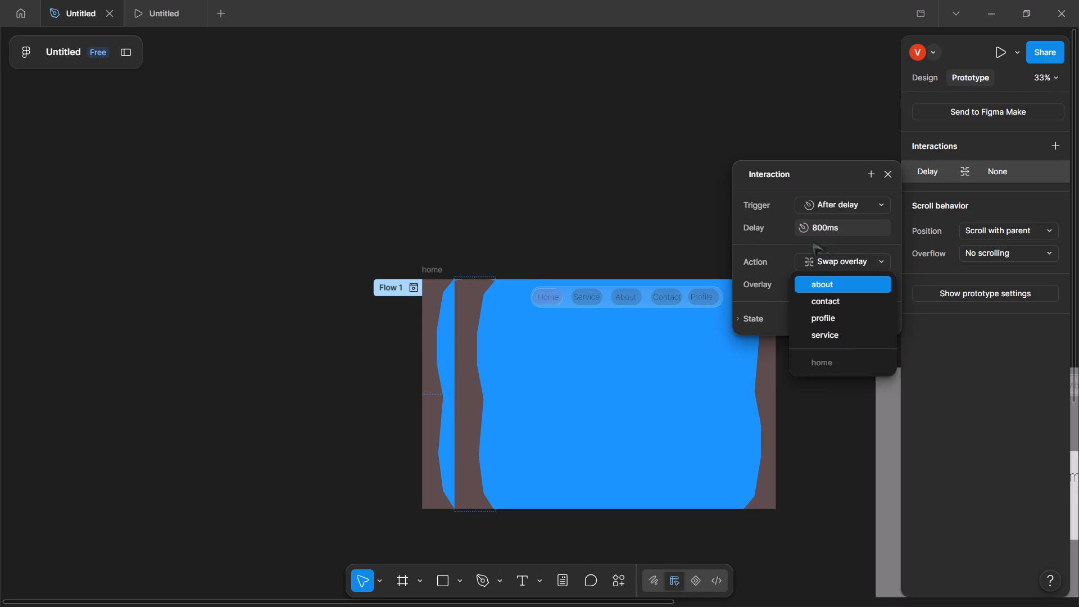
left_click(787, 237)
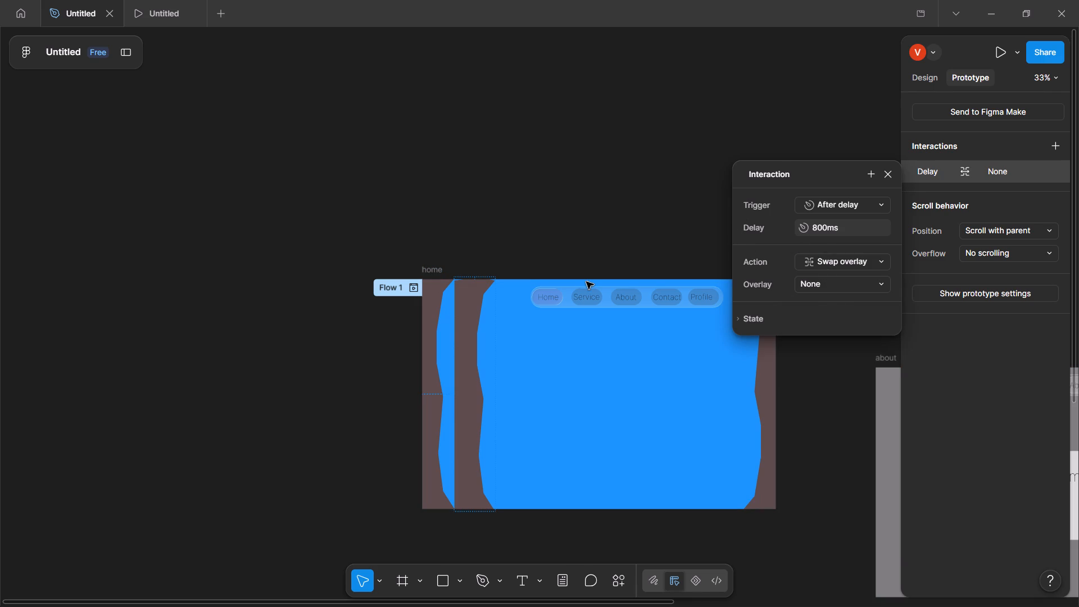
Take the duplicate wavy shape back out of the home frame and place it on the empty canvas beside it.
left_click(477, 284)
left_click(472, 298)
left_click_drag(472, 299, 472, 305)
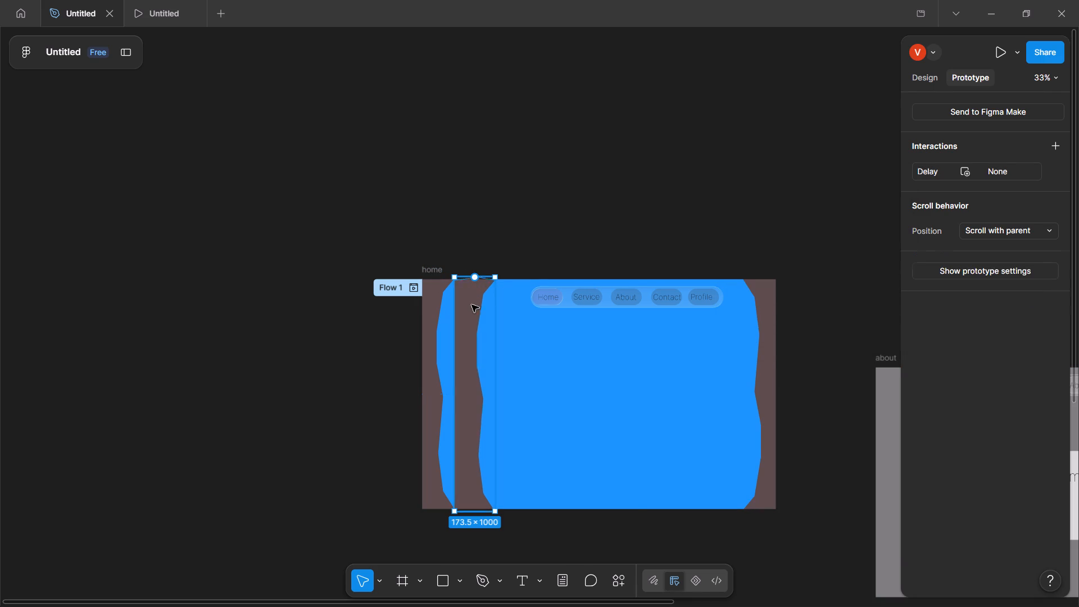
left_click_drag(472, 305, 305, 323)
left_click(304, 322)
left_click_drag(304, 322, 312, 293)
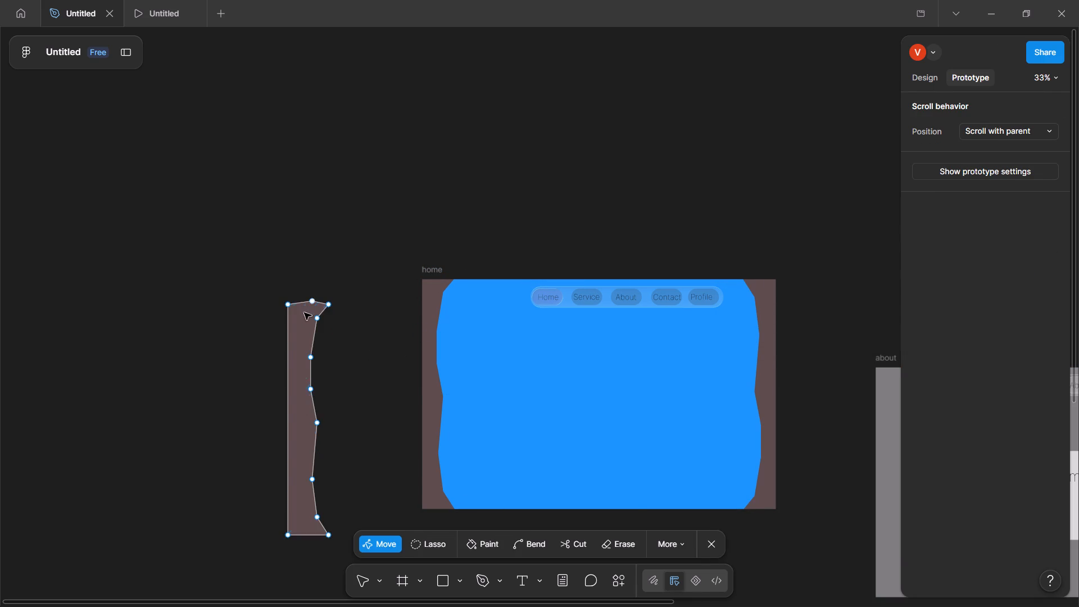
left_click(303, 320)
key("Escape")
key("Escape")
Turn the duplicate wavy shape outside the home frame into a component.
right_click(314, 358)
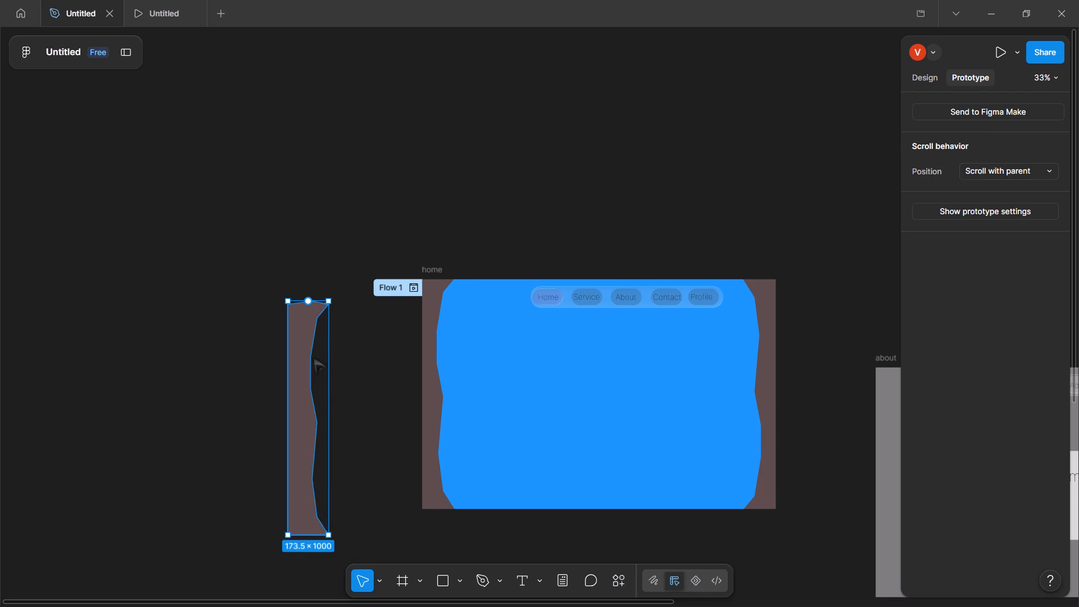
left_click(334, 385)
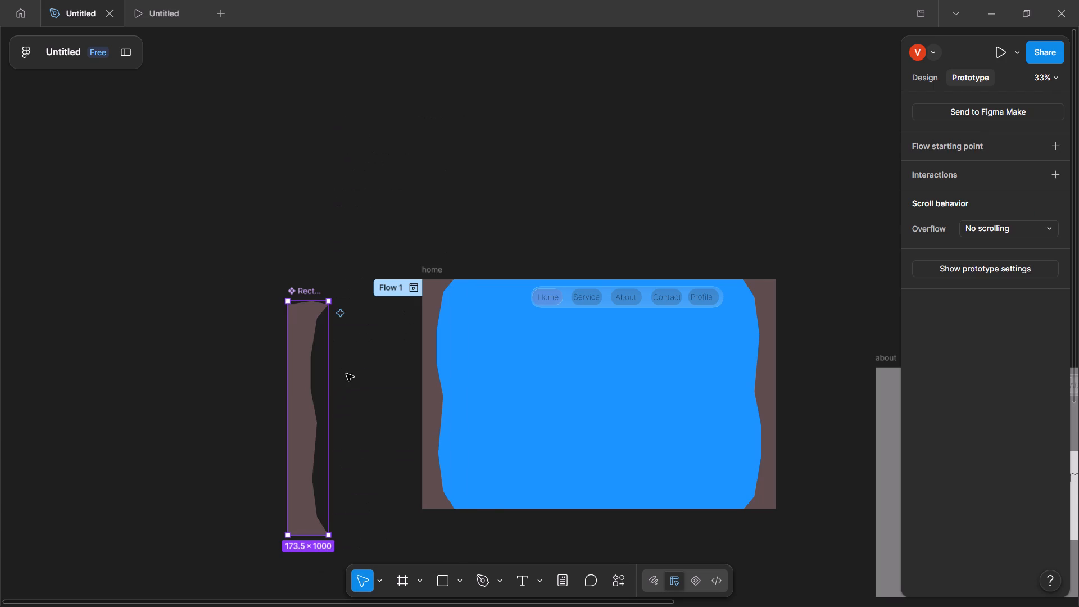
Set Rectangle 29 as the overlay for the delayed Open overlay interaction on home's original left wavy shape.
left_click(441, 284)
left_click(1005, 176)
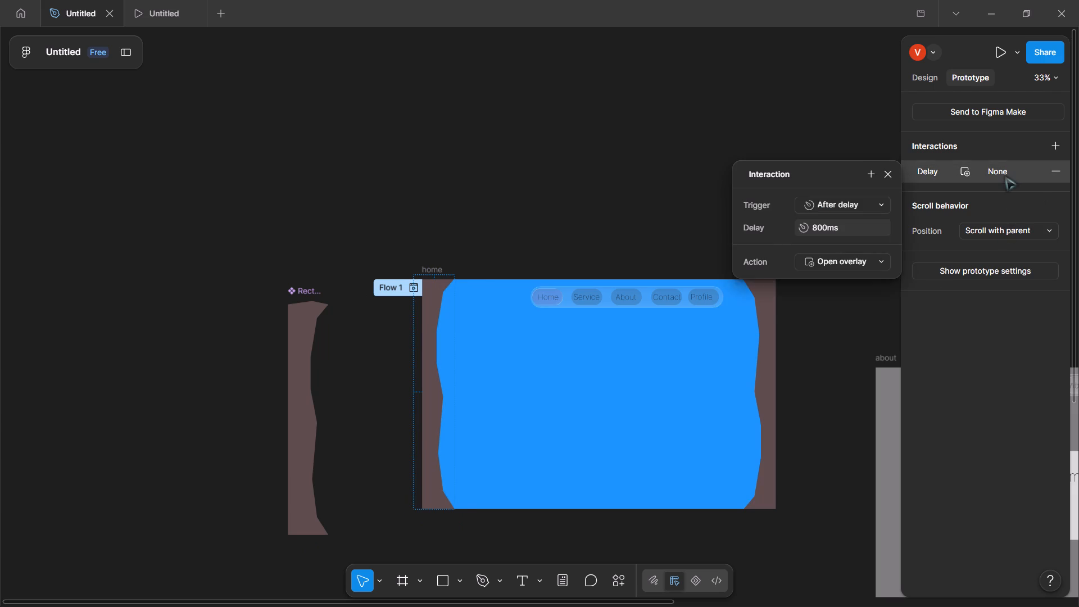
left_click(816, 284)
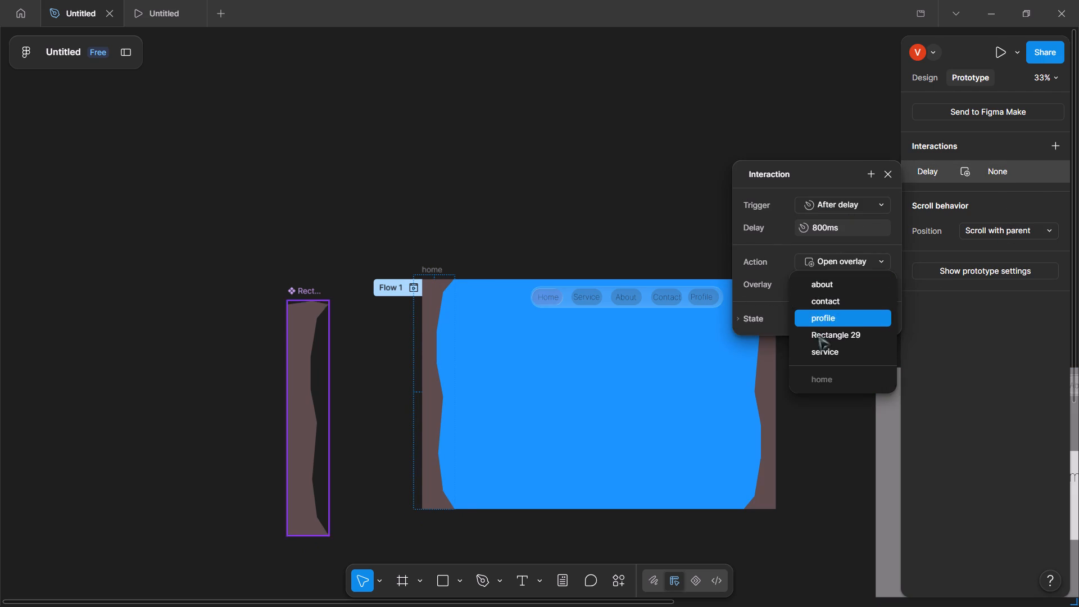
left_click(826, 339)
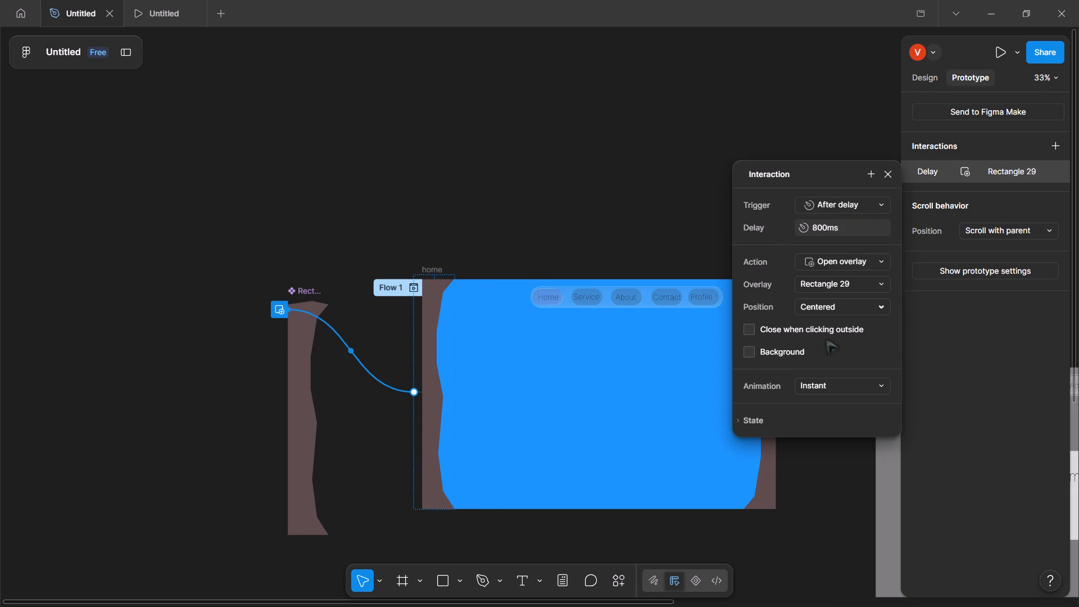
Move the wavy component into the home frame, directly beside the original left wavy shape.
left_click_drag(293, 349, 314, 350)
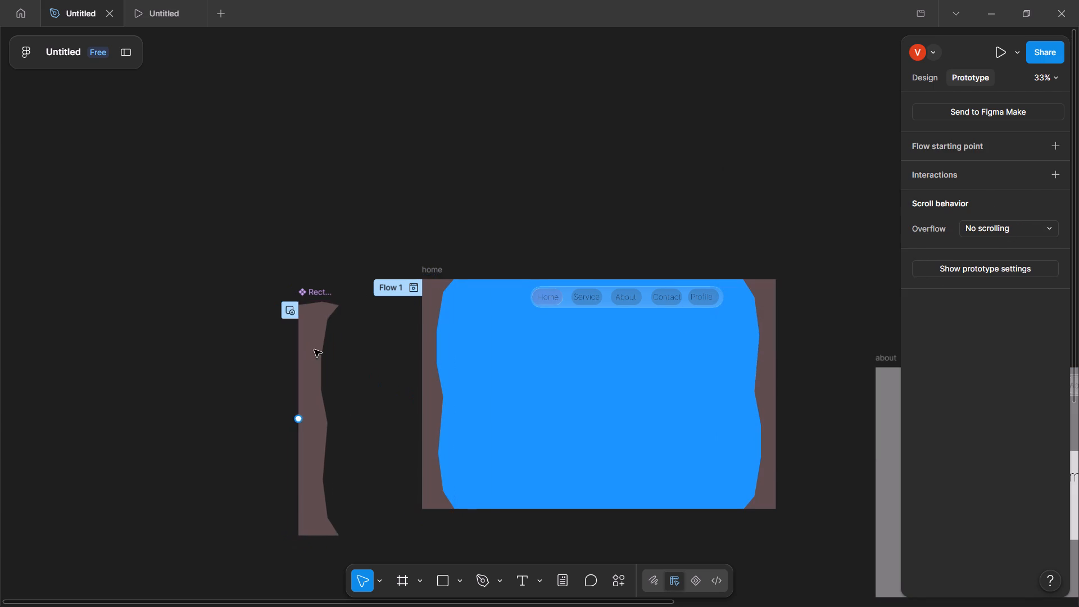
left_click_drag(314, 350, 463, 326)
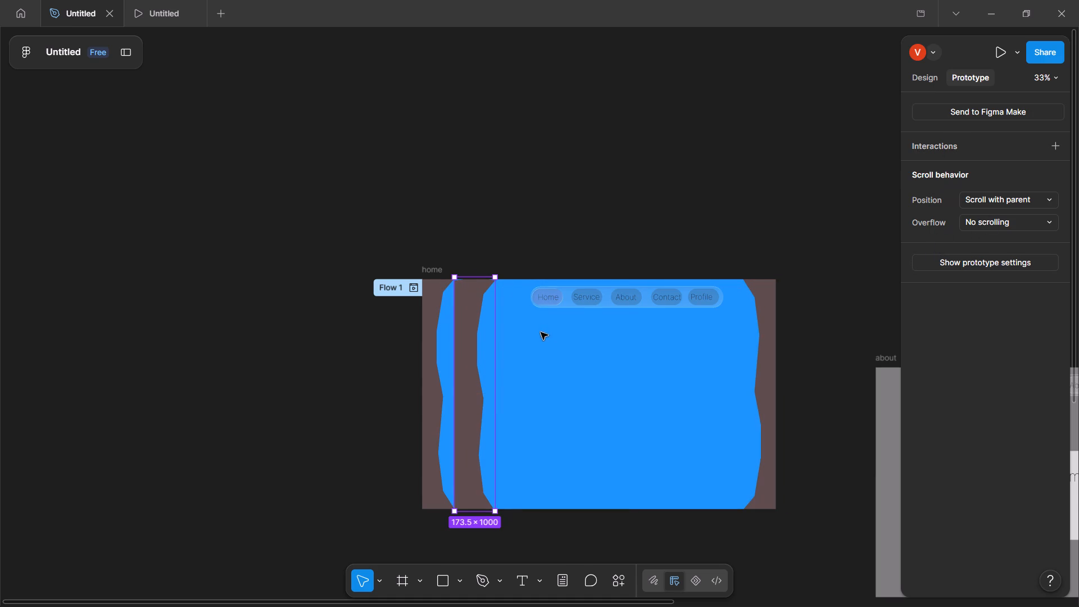
left_click(435, 296)
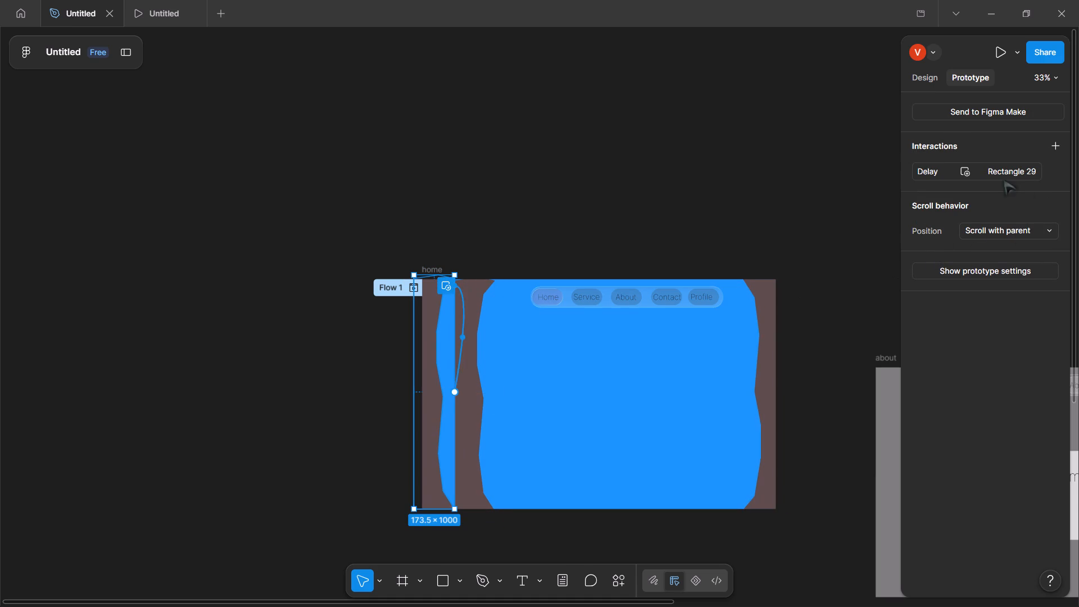
Preview the prototype, switching between the Home, Service and About pages to check how the wavy shapes behave.
left_click(133, 12)
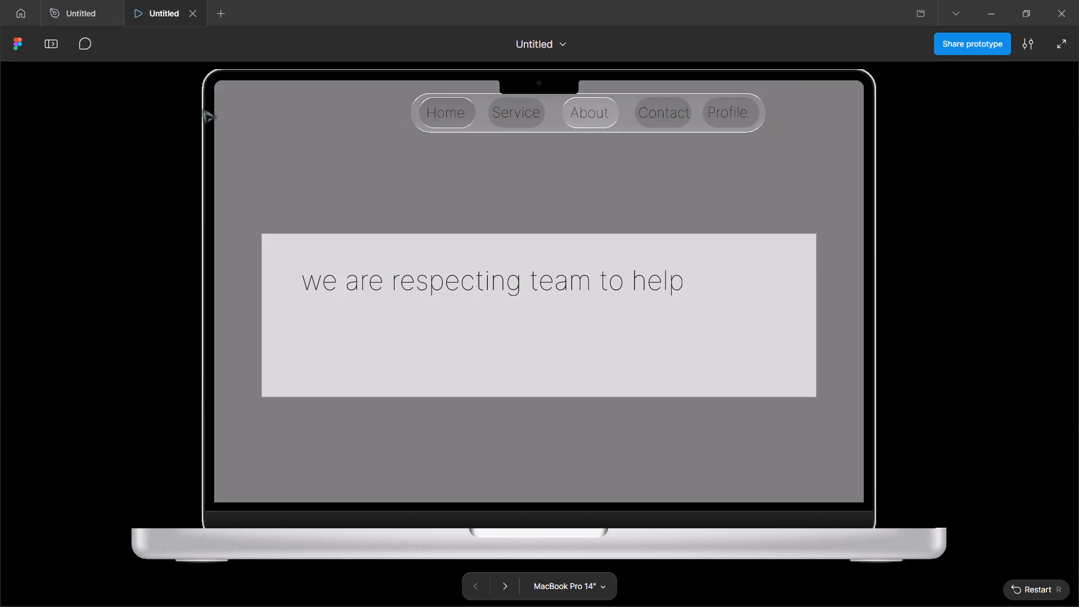
left_click(439, 117)
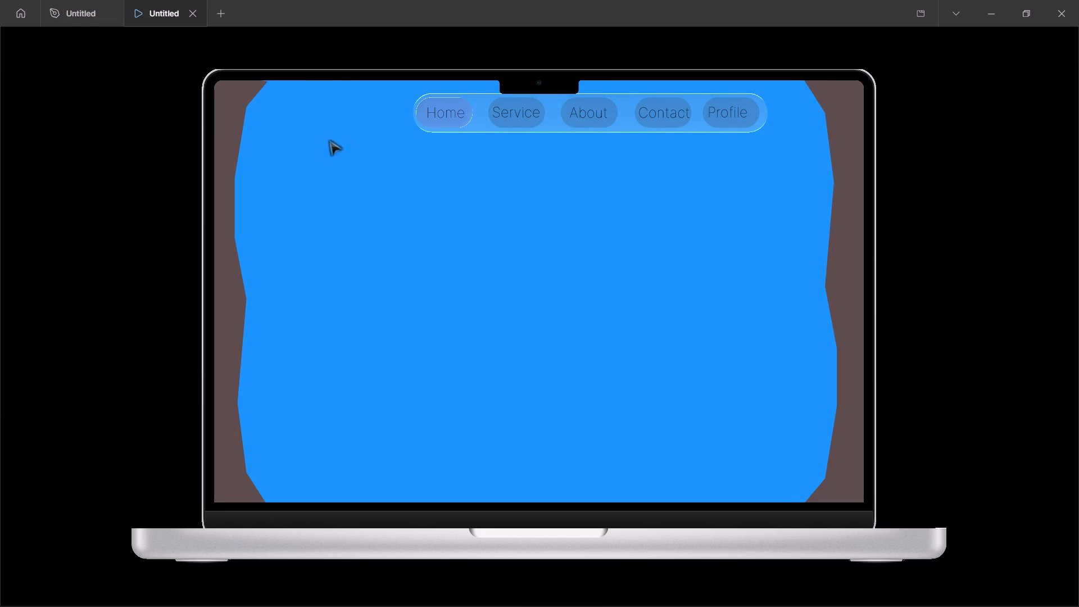
left_click(313, 144)
left_click_drag(231, 124, 283, 146)
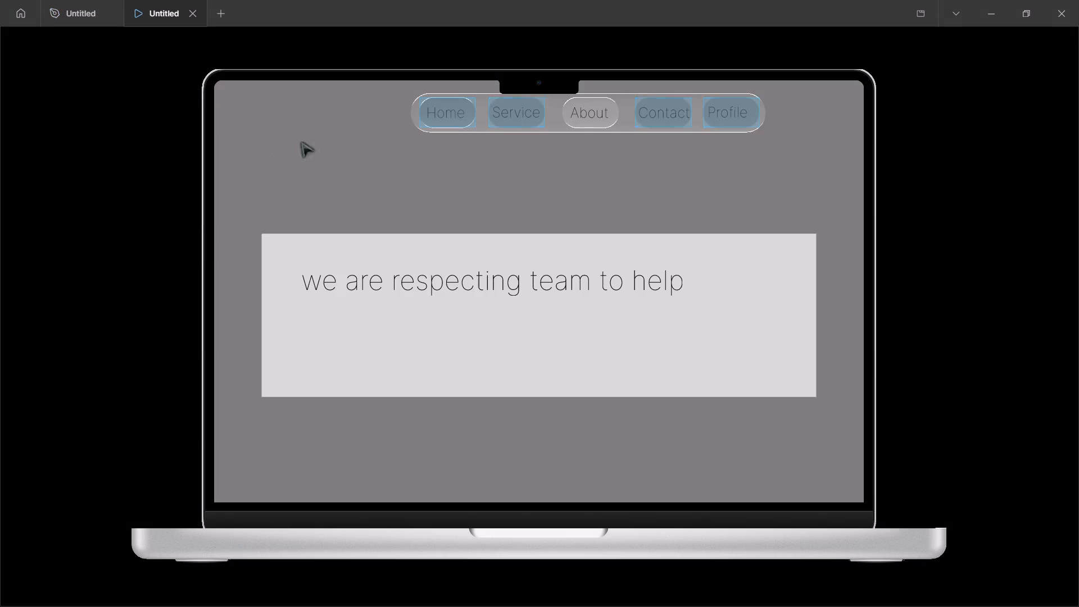
left_click(446, 99)
double_click(232, 108)
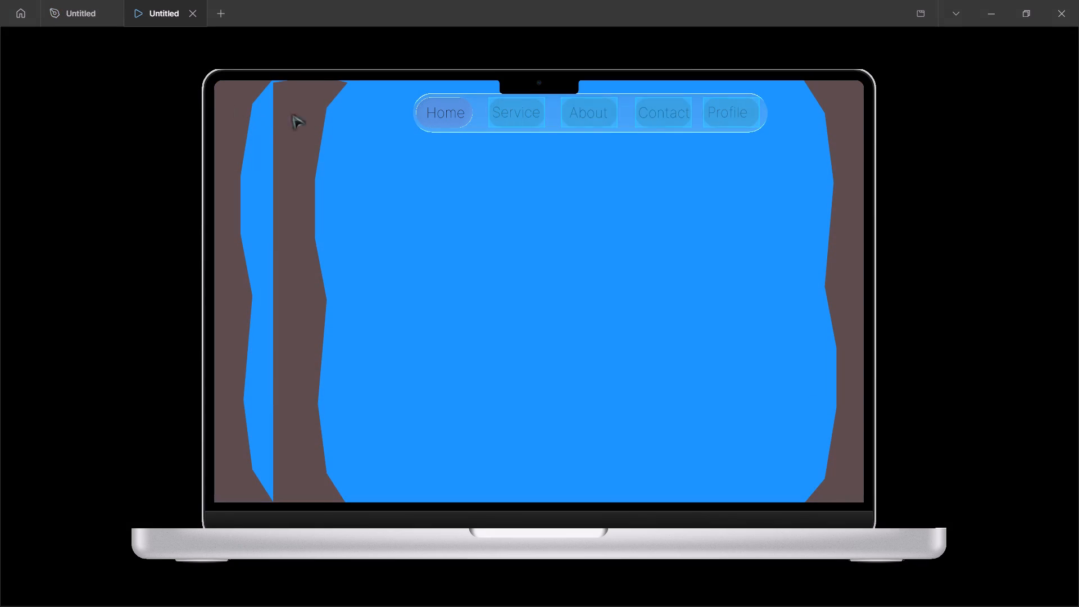
left_click(493, 114)
left_click(474, 114)
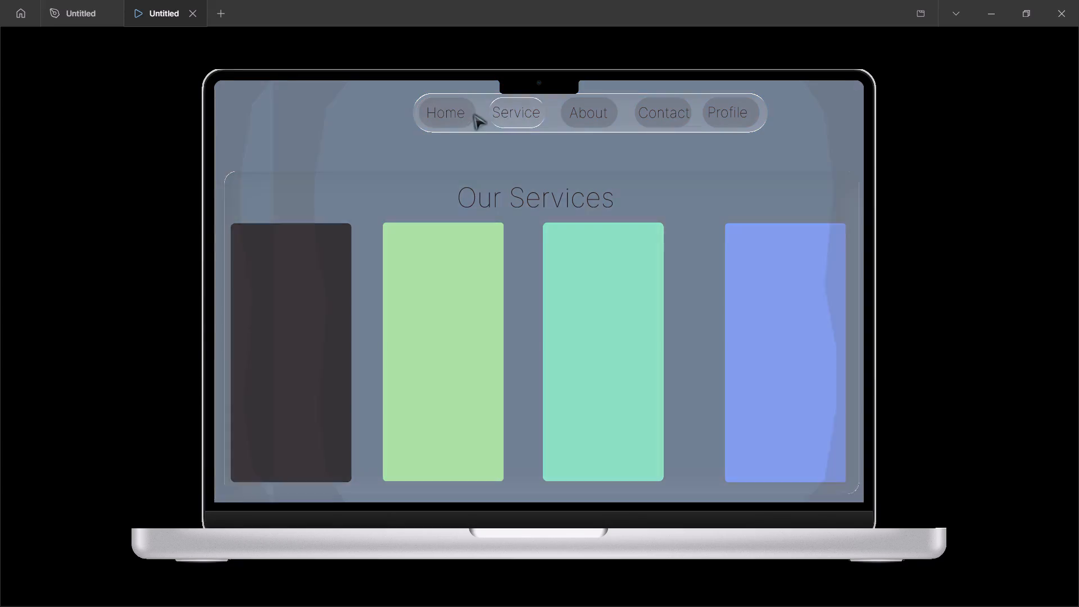
left_click(524, 115)
left_click(597, 115)
left_click(718, 115)
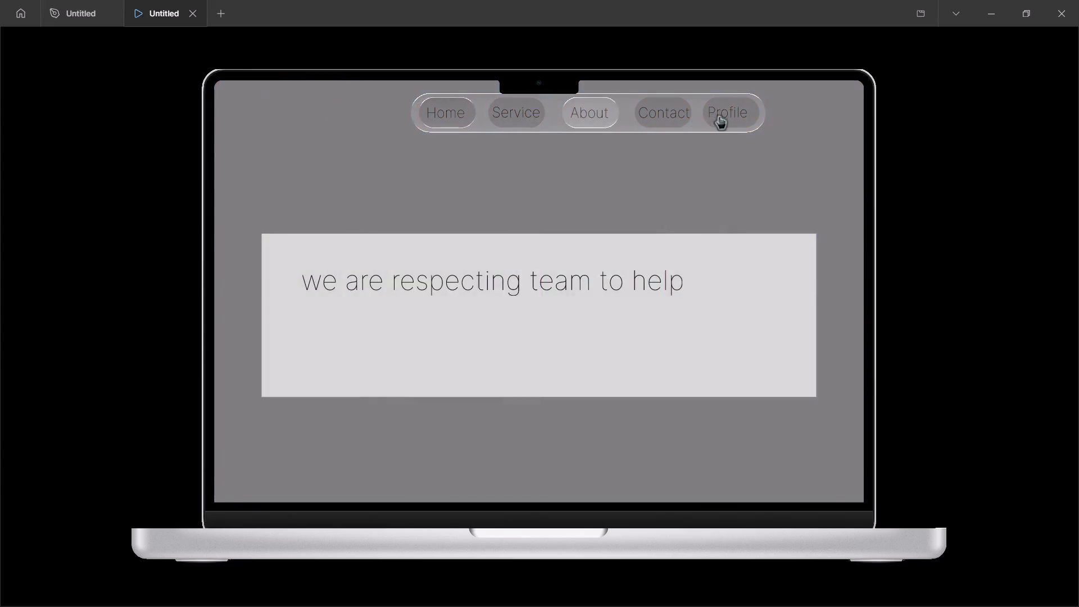
left_click(446, 111)
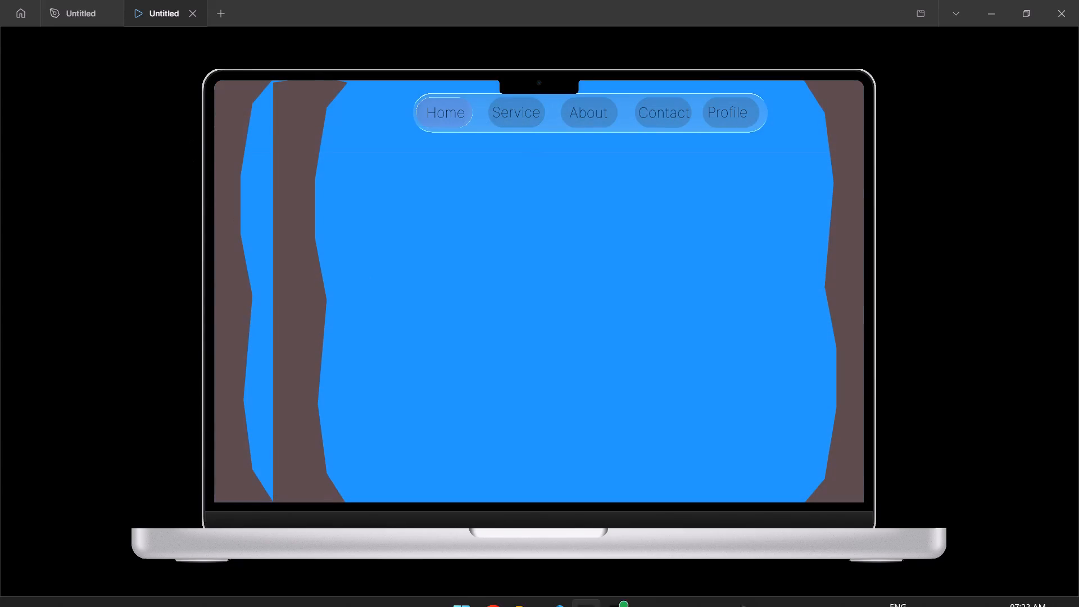
left_click(844, 446)
left_click(865, 446)
left_click(966, 583)
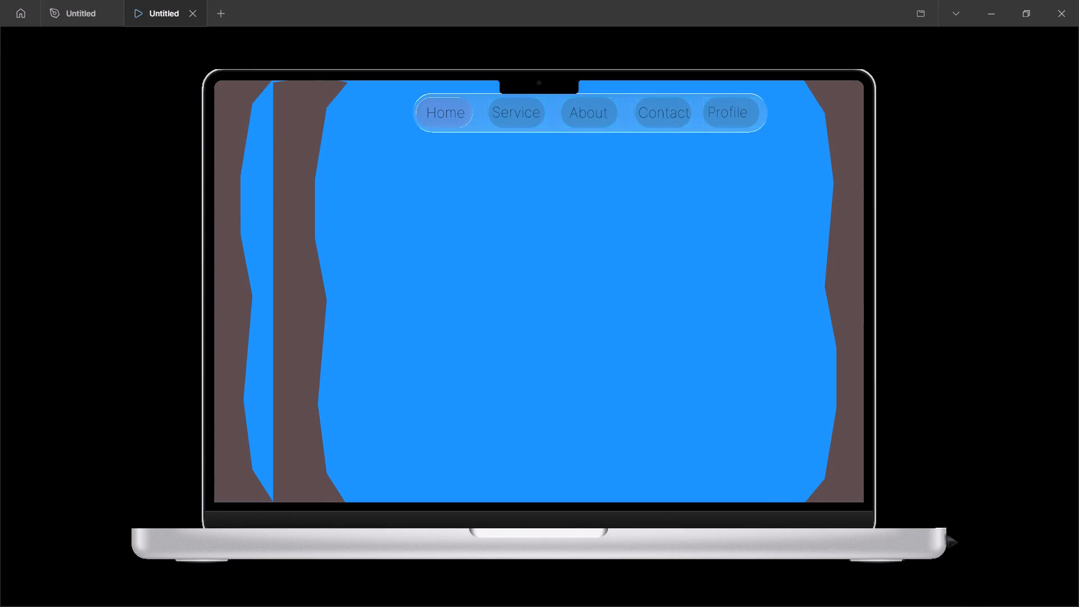
left_click(943, 528)
left_click(1012, 595)
Recheck the wavy shapes in the preview by visiting the Service page and returning to Home.
left_click(62, 0)
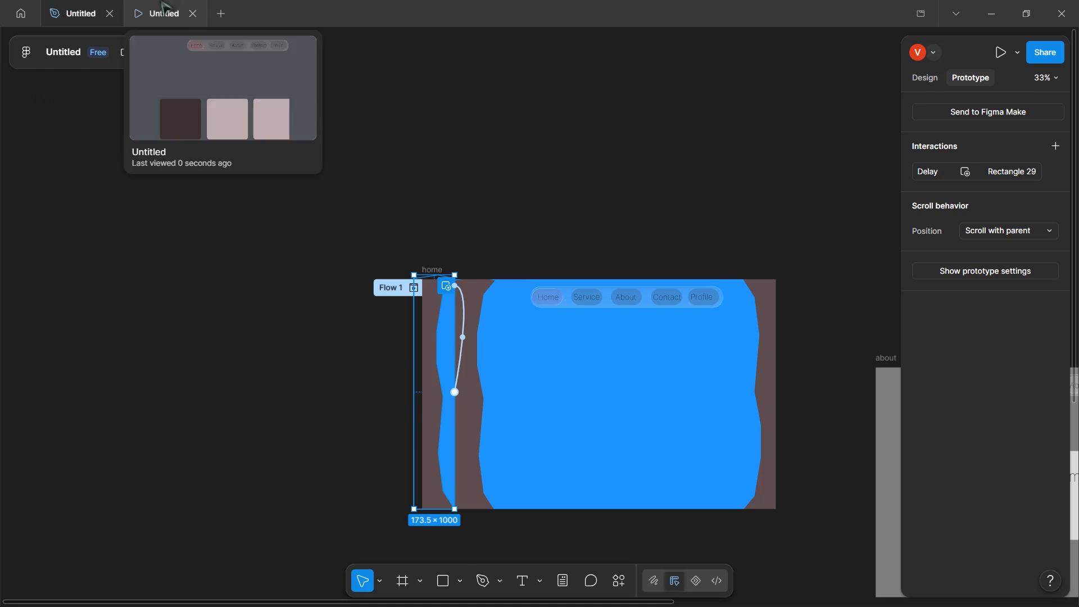
left_click(161, 0)
left_click(405, 249)
left_click(469, 101)
left_click(506, 110)
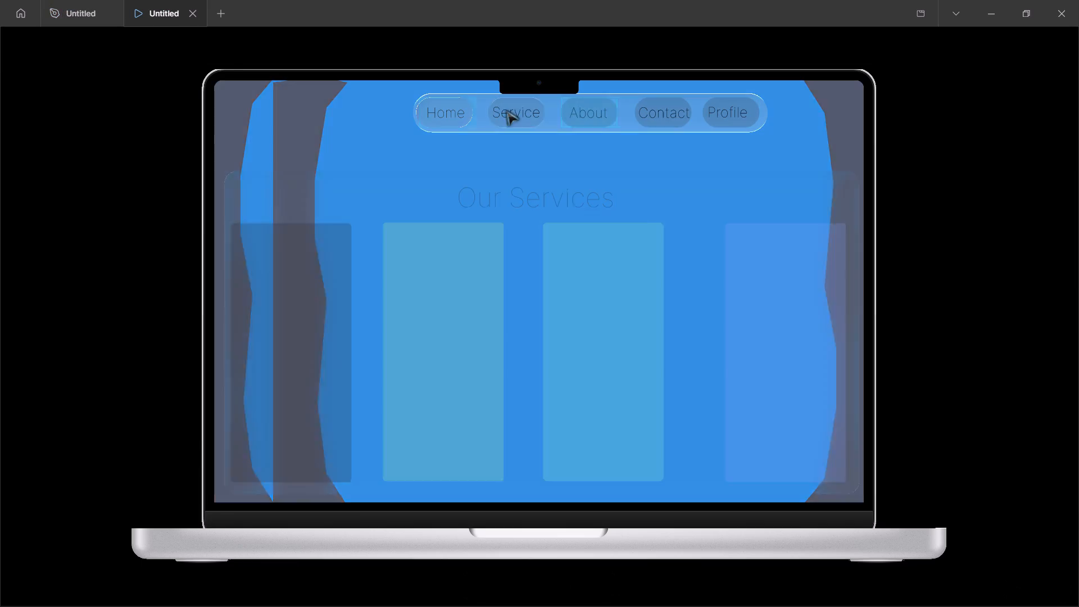
left_click(450, 116)
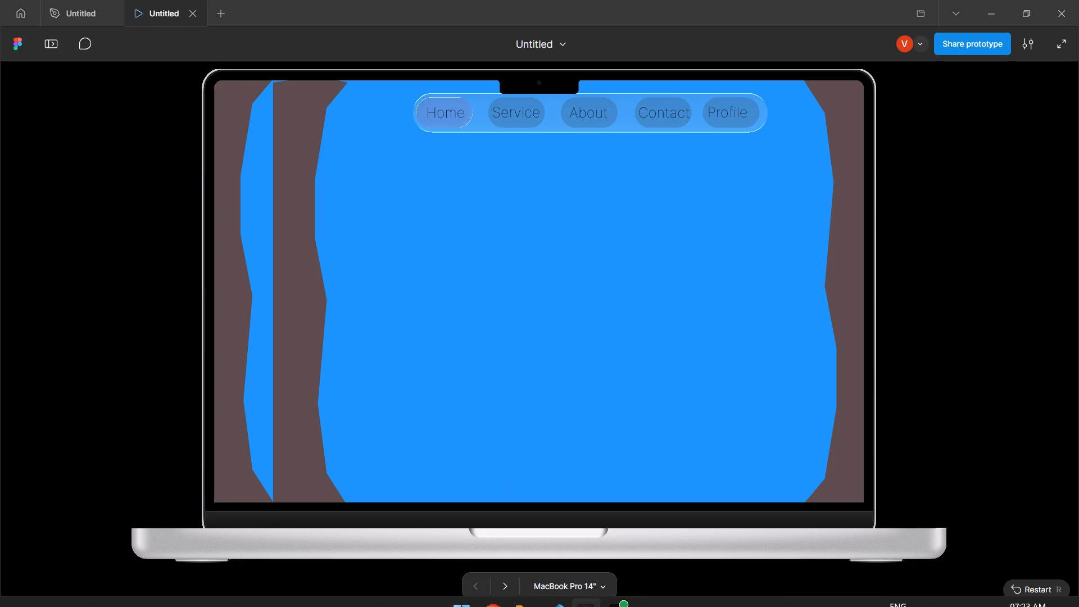
Move the original left wavy shape outside the home frame and put the duplicate in its place along home's left edge.
left_click(64, 0)
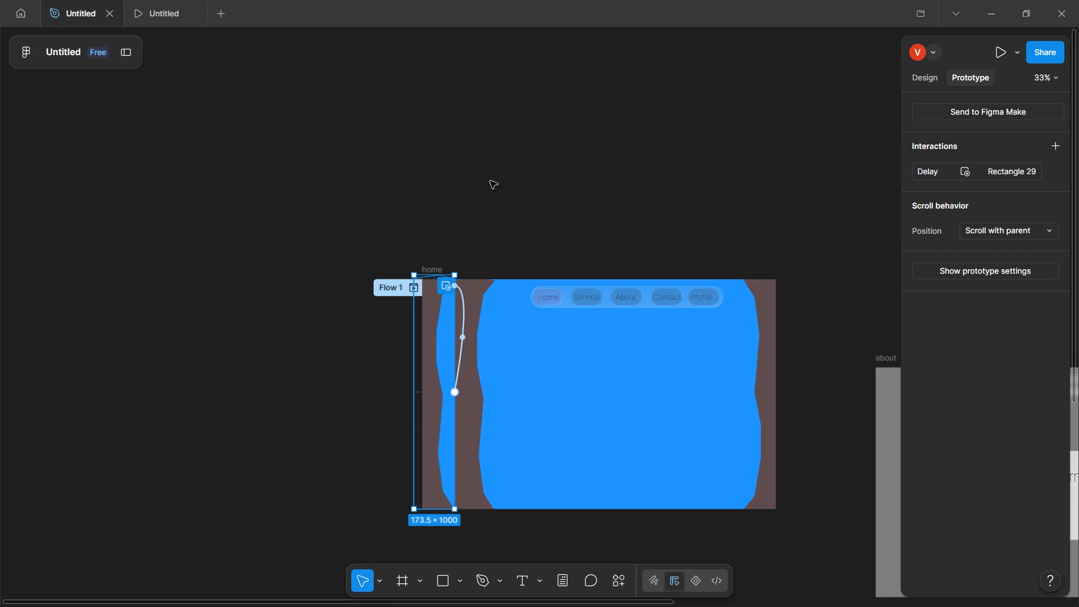
left_click_drag(435, 422, 340, 414)
left_click_drag(468, 409, 445, 409)
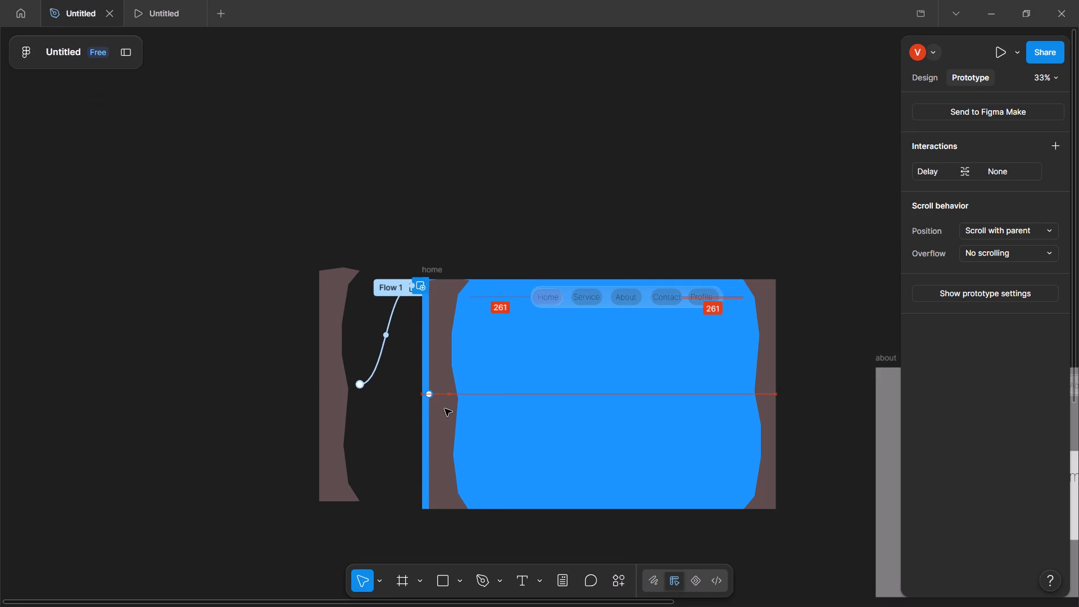
left_click_drag(445, 409, 436, 408)
left_click(276, 455)
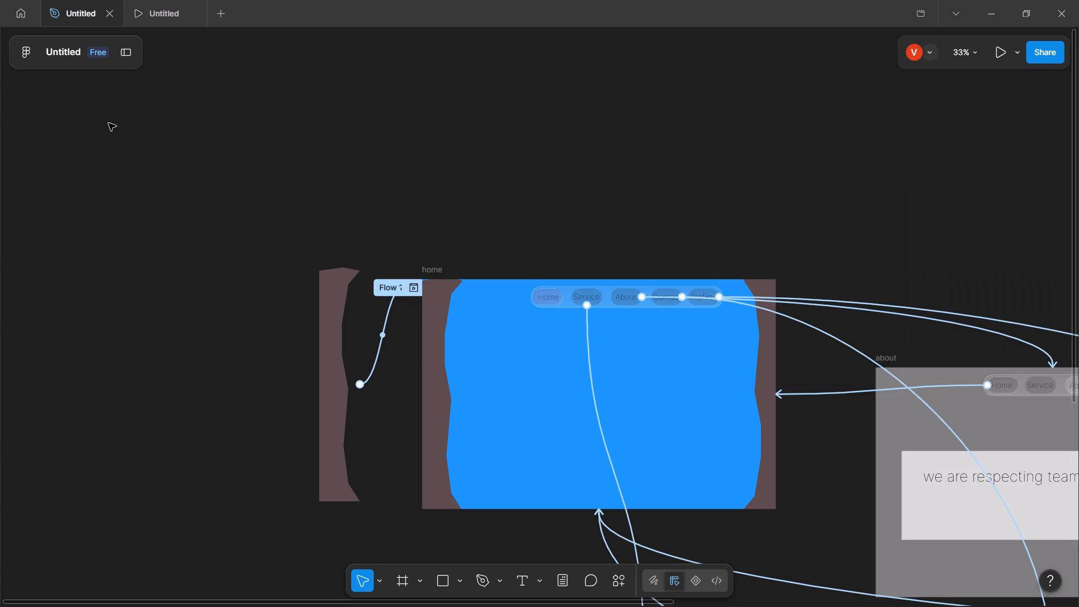
Check the rearranged home page in the prototype preview, go to the Service page, and close the preview.
left_click(139, 6)
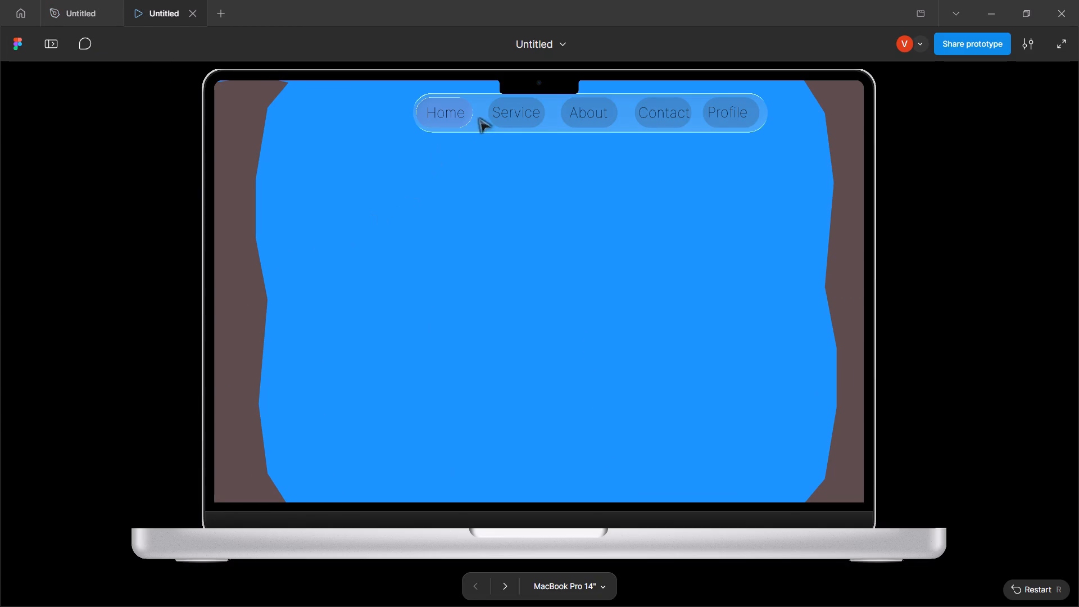
left_click(541, 120)
left_click_drag(596, 120, 607, 120)
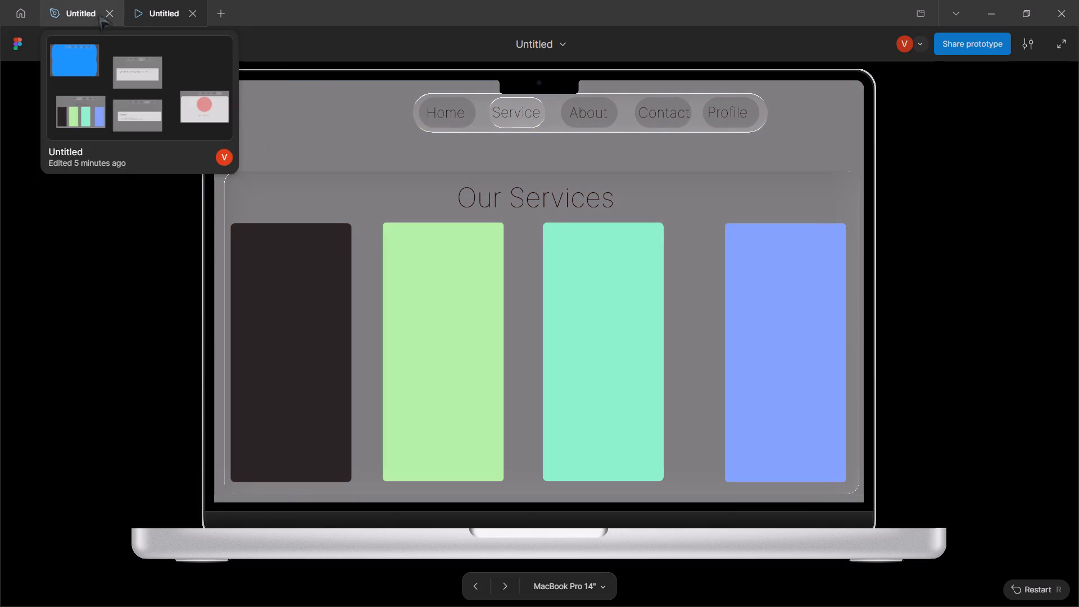
left_click(189, 11)
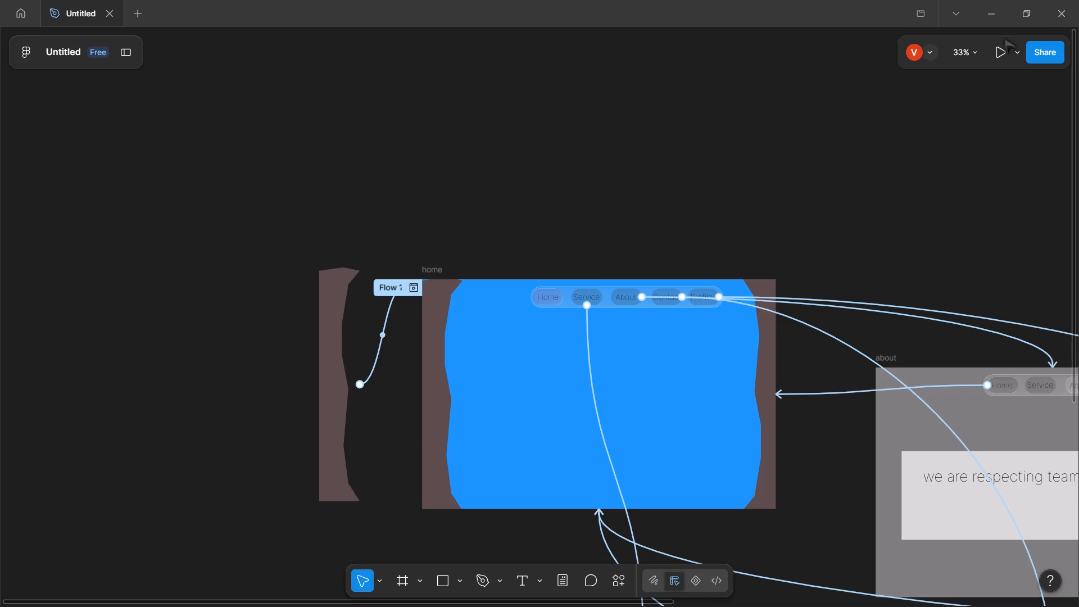
Preview the prototype and navigate through the Service, About, Contact and Profile pages, finishing back on Home.
left_click(997, 48)
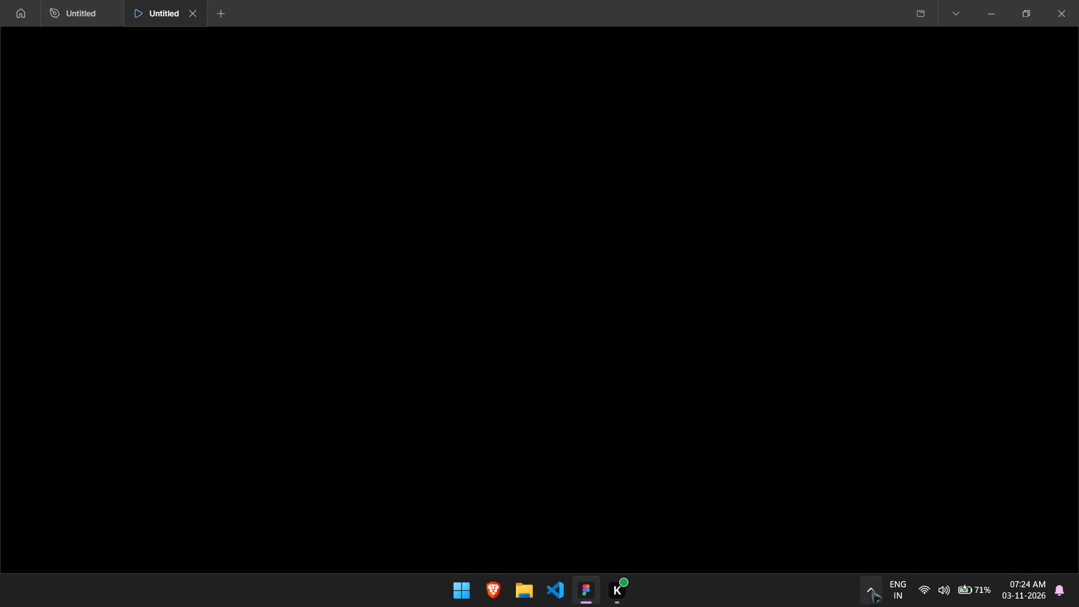
left_click(869, 592)
left_click(869, 592)
left_click(410, 216)
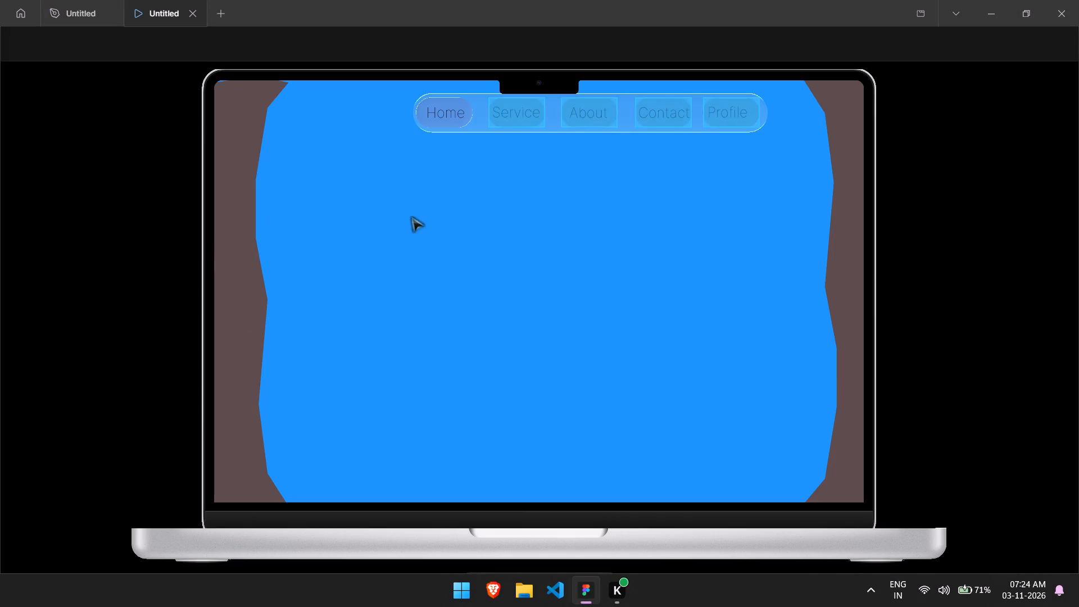
left_click(515, 111)
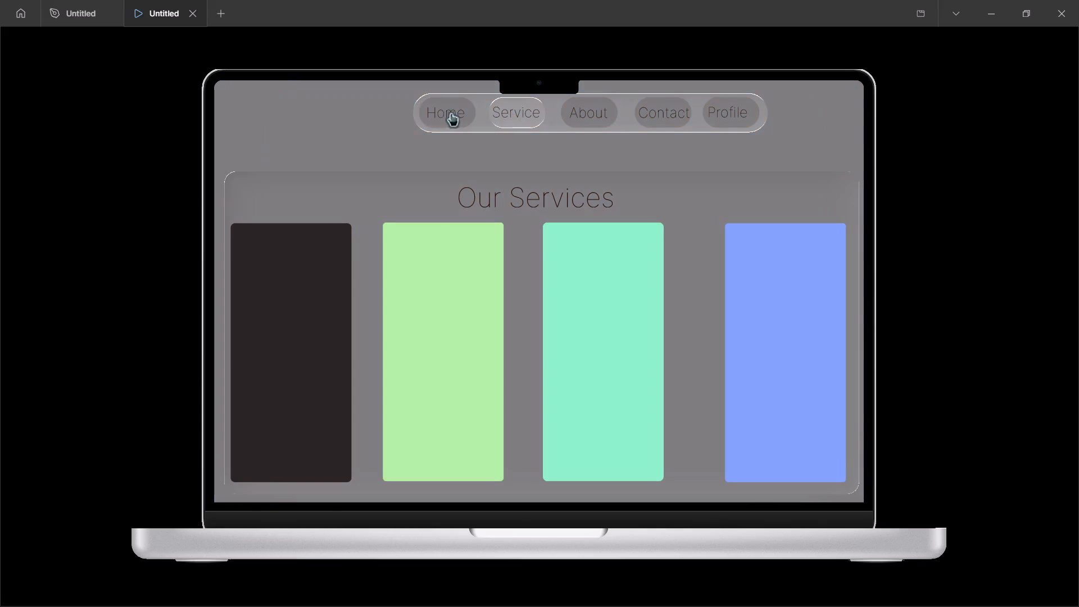
left_click(443, 115)
left_click(502, 108)
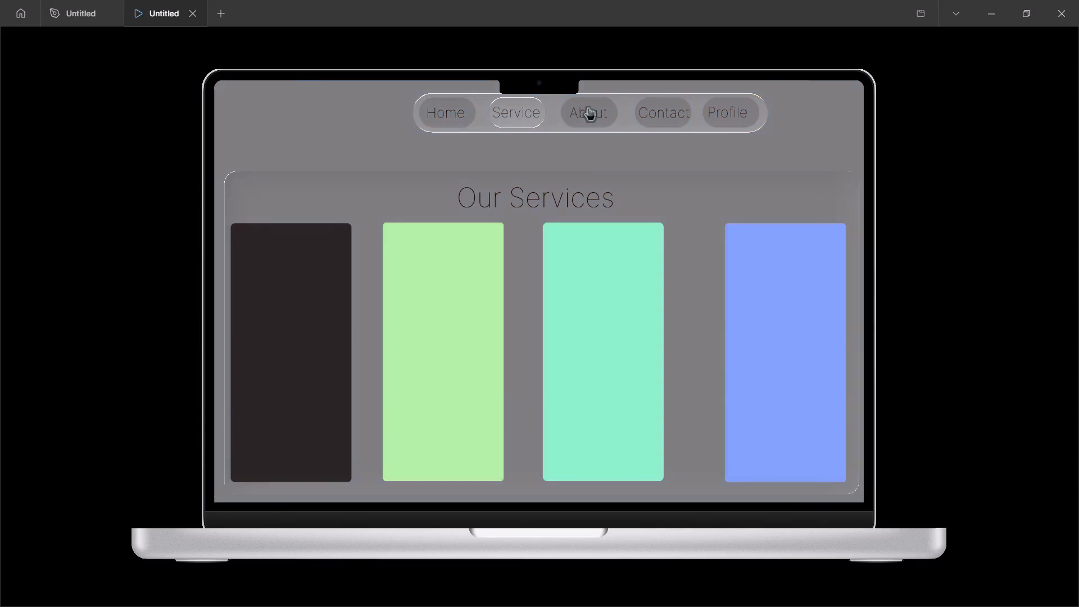
left_click(590, 107)
left_click(658, 107)
left_click(743, 106)
left_click(672, 107)
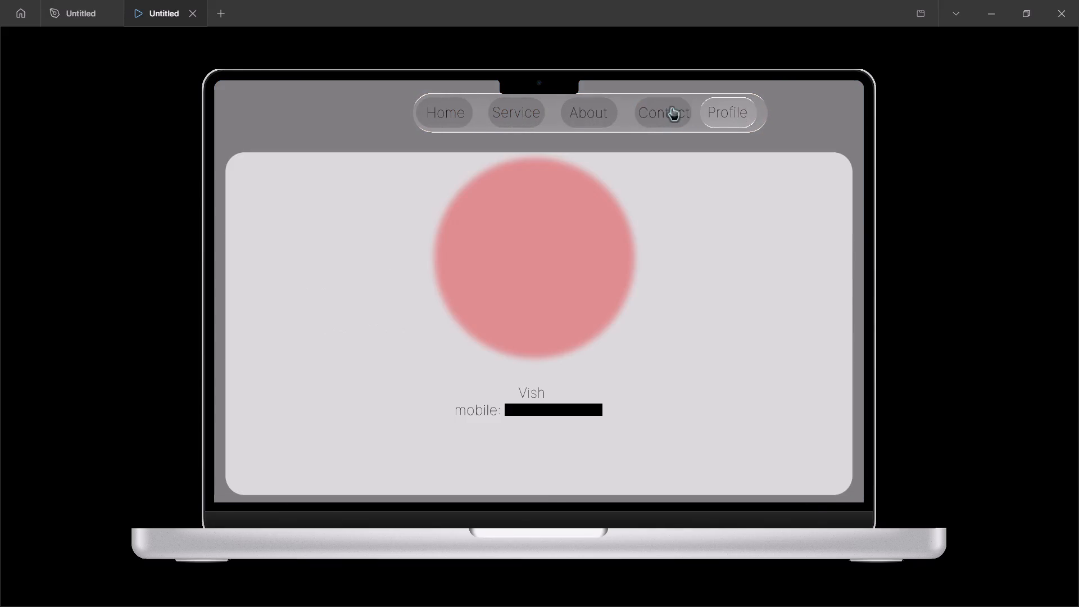
left_click(568, 107)
left_click(493, 107)
left_click(436, 110)
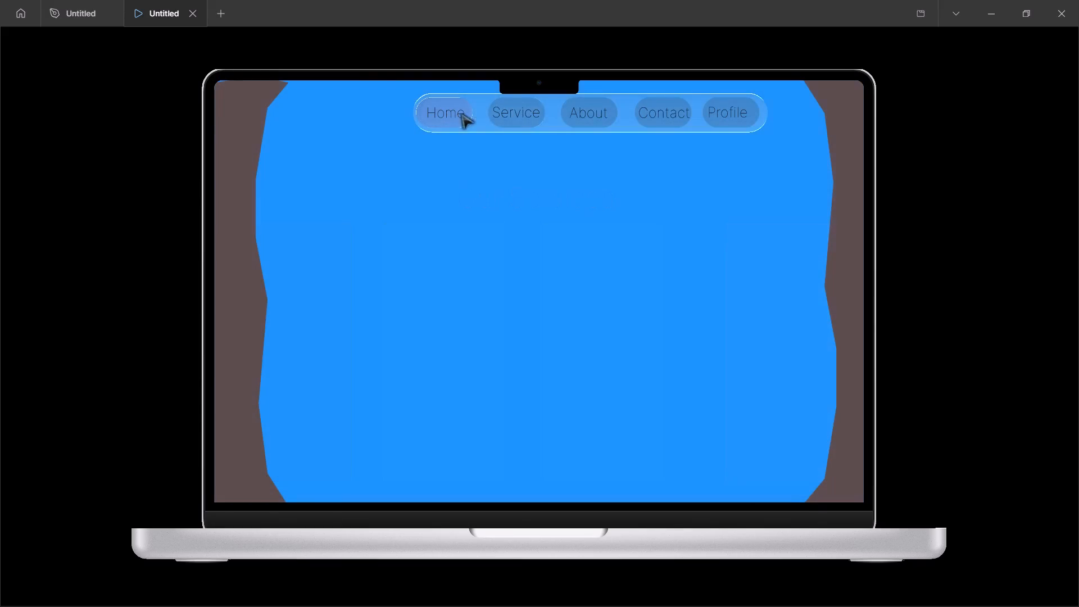
Examine the home page in the preview for any response from the left wavy shape or page scrolling, and return to the design file.
left_click(401, 144)
left_click(195, 198)
triple_click(224, 198)
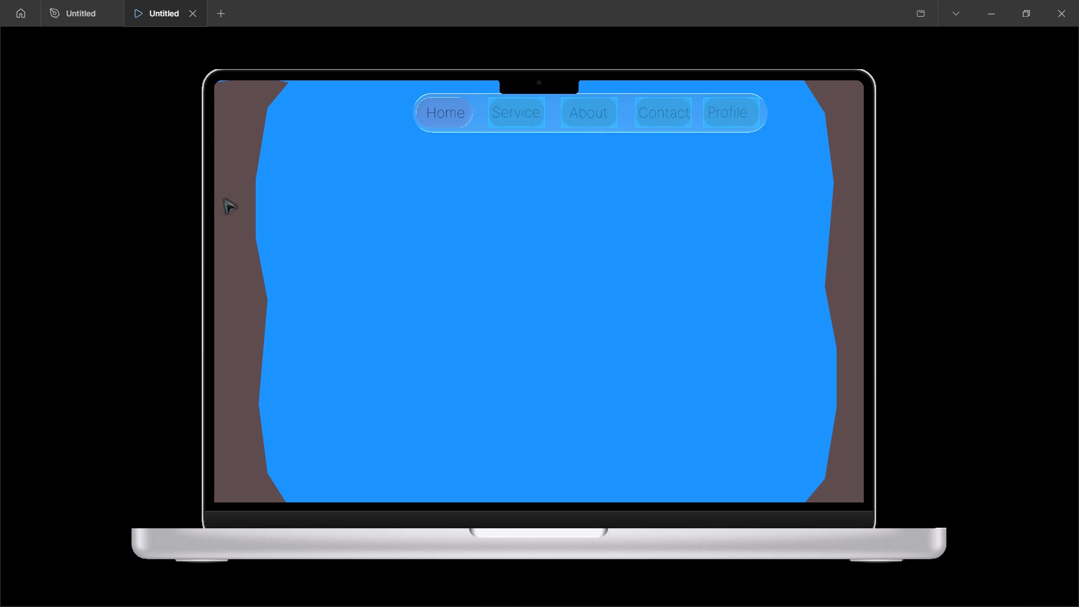
left_click(224, 198)
left_click_drag(224, 198, 357, 299)
left_click(353, 285)
left_click_drag(337, 278, 353, 280)
left_click(455, 279)
scroll(455, 280, "down", 20)
scroll(455, 280, "down", 20)
scroll(455, 280, "down", 20)
scroll(455, 282, "up", 20)
scroll(455, 282, "up", 12)
scroll(455, 282, "down", 20)
scroll(455, 282, "down", 20)
scroll(455, 282, "down", 14)
scroll(455, 282, "up", 20)
scroll(455, 282, "up", 3)
scroll(455, 282, "down", 20)
scroll(455, 282, "down", 20)
scroll(455, 282, "down", 20)
scroll(455, 282, "up", 20)
scroll(455, 282, "up", 20)
scroll(455, 282, "up", 20)
scroll(455, 282, "down", 20)
scroll(455, 282, "down", 20)
scroll(455, 282, "down", 20)
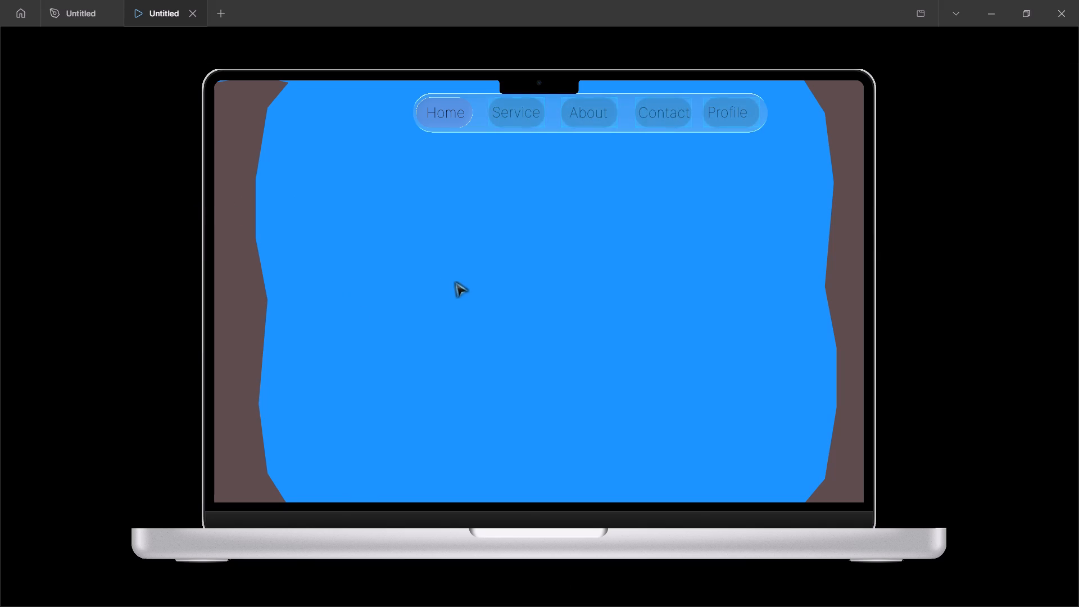
scroll(455, 282, "down", 20)
scroll(455, 282, "down", 20)
scroll(455, 282, "down", 20)
scroll(455, 282, "up", 20)
scroll(455, 282, "up", 20)
scroll(455, 282, "up", 20)
scroll(455, 282, "down", 20)
scroll(455, 282, "down", 20)
scroll(455, 282, "down", 20)
scroll(455, 282, "up", 20)
scroll(455, 282, "up", 20)
scroll(455, 282, "up", 20)
left_click(69, 3)
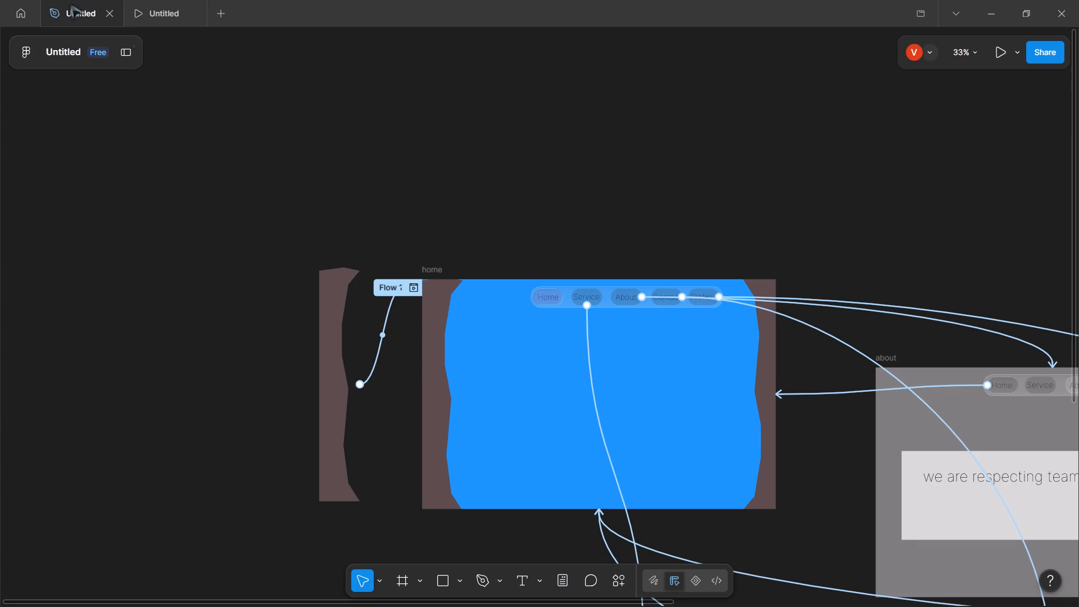
left_click(502, 398)
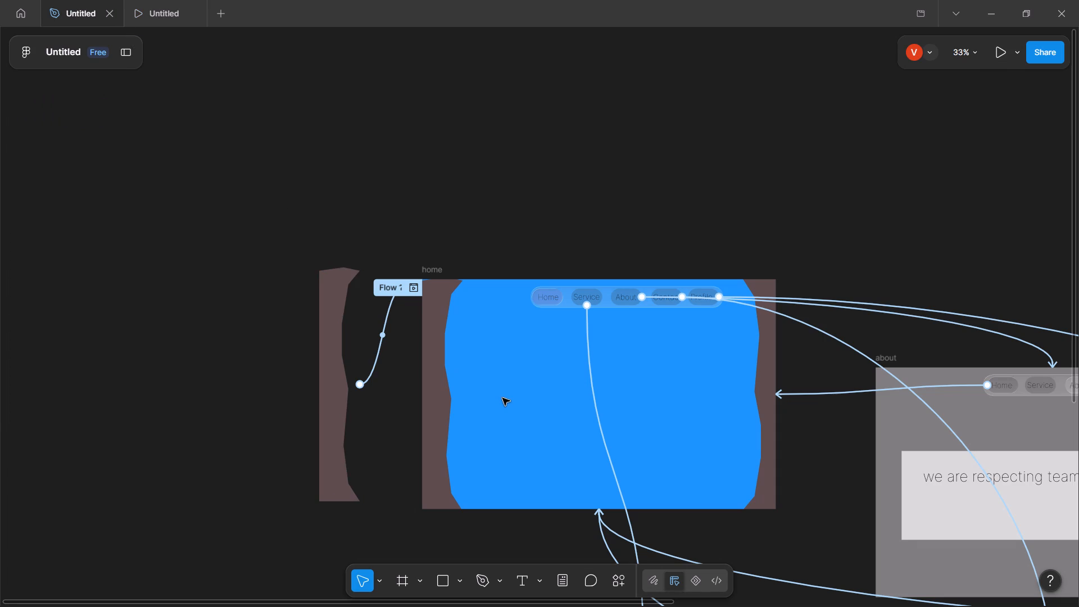